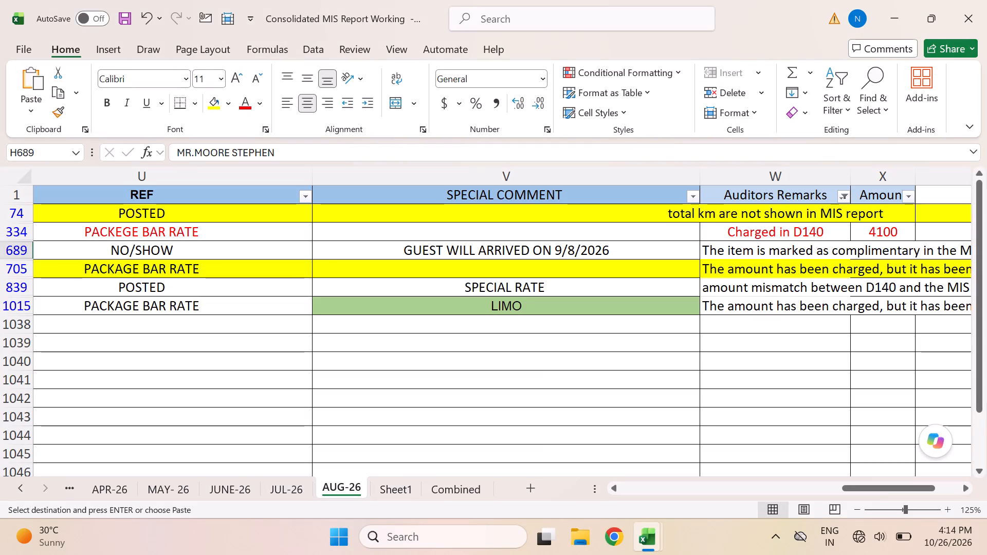
Copy the guest name from the yellow airport-drop row 705 of the AUG-26 sheet.
scroll(458, 265, right, 5)
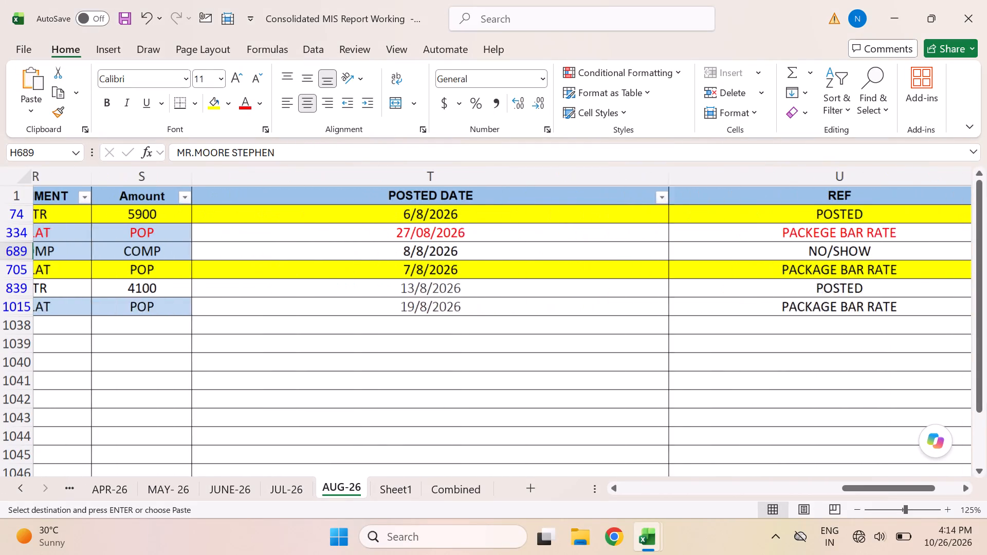
scroll(458, 265, right, 1)
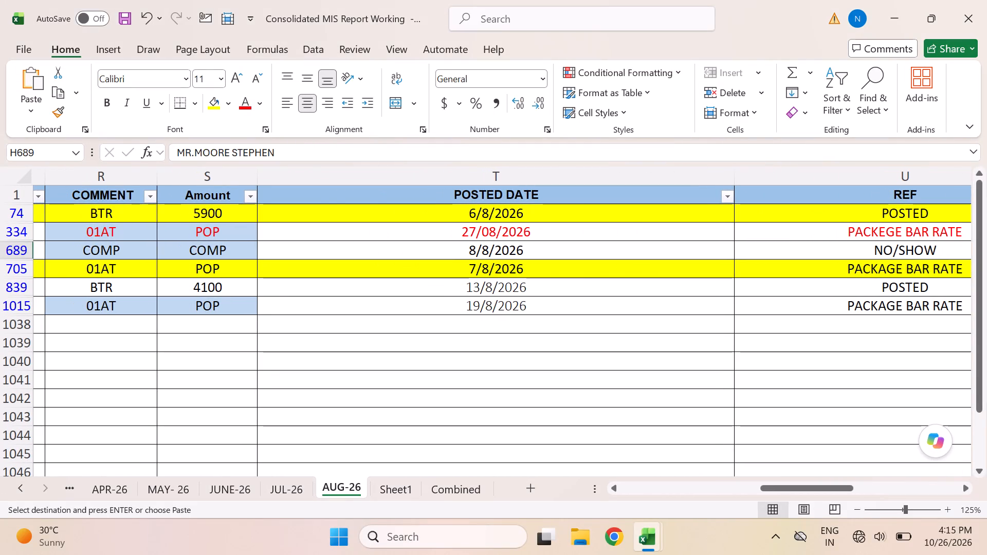
scroll(206, 266, right, 6)
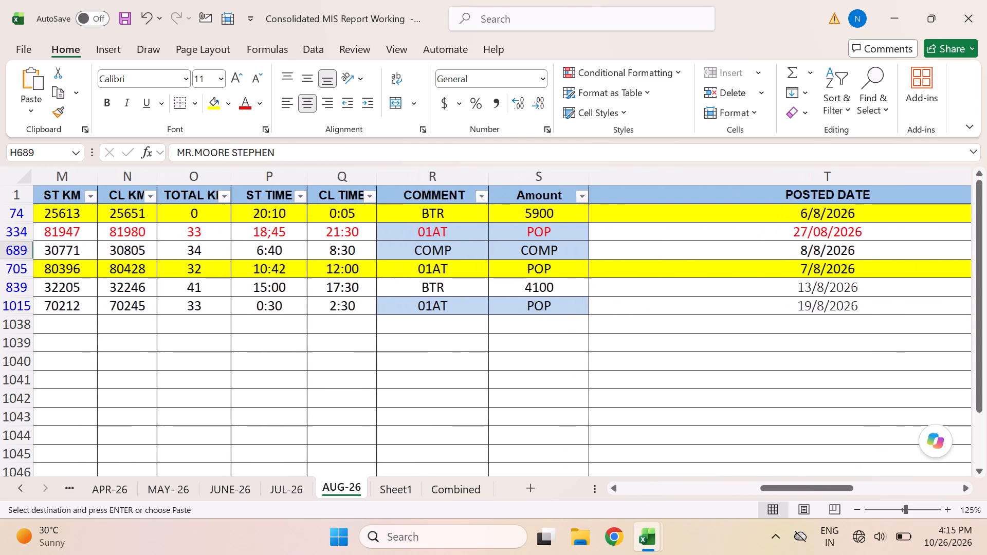
scroll(206, 266, right, 6)
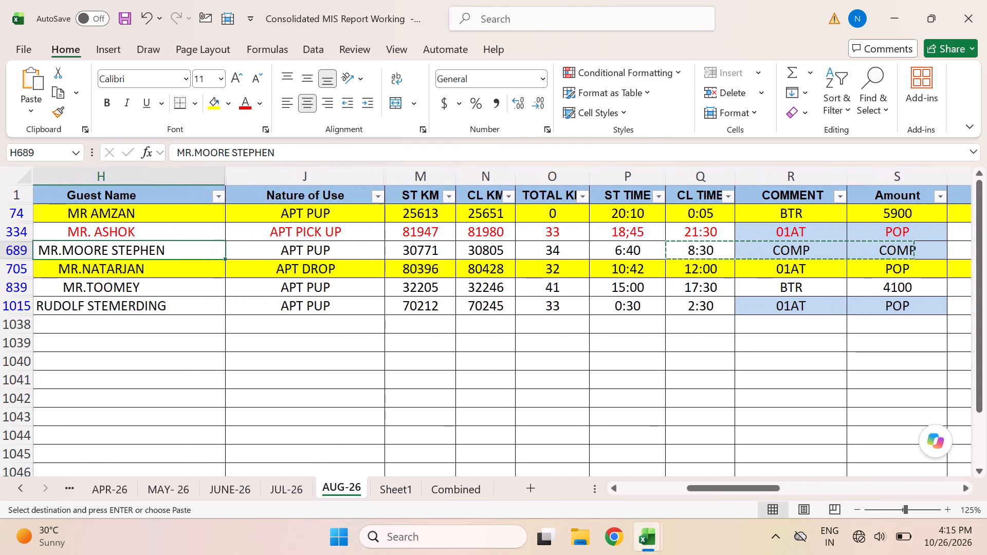
click(131, 271)
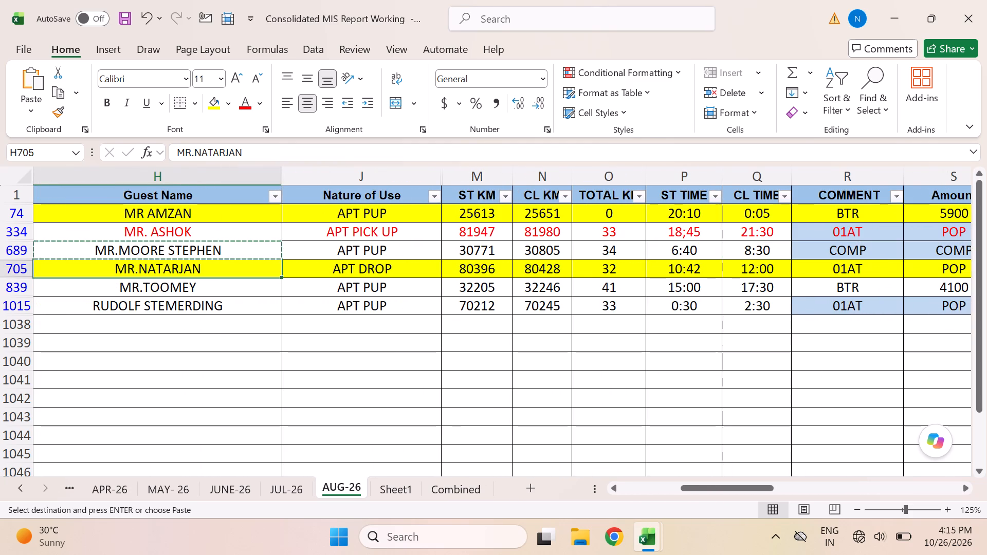
click(139, 272)
click(241, 268)
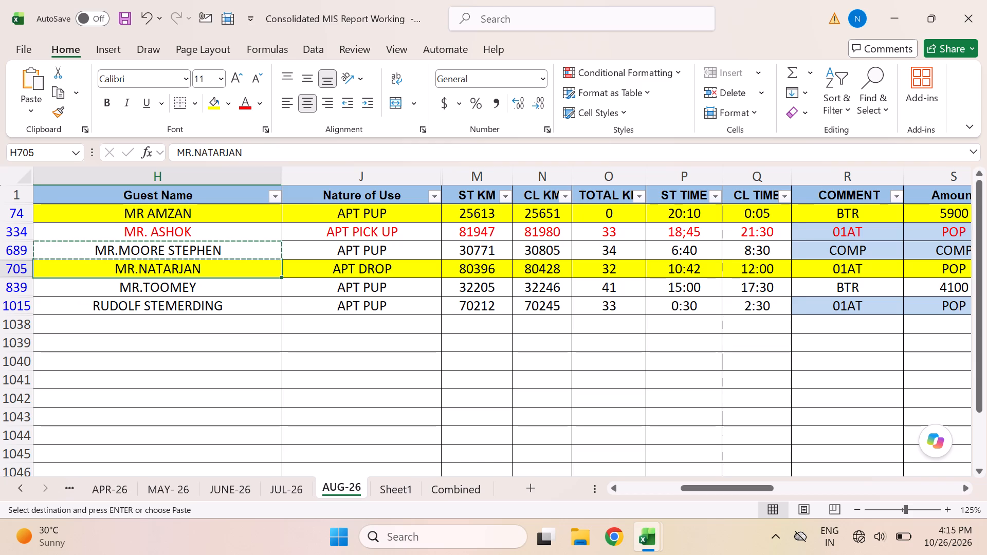
click(331, 303)
click(301, 355)
key(Return)
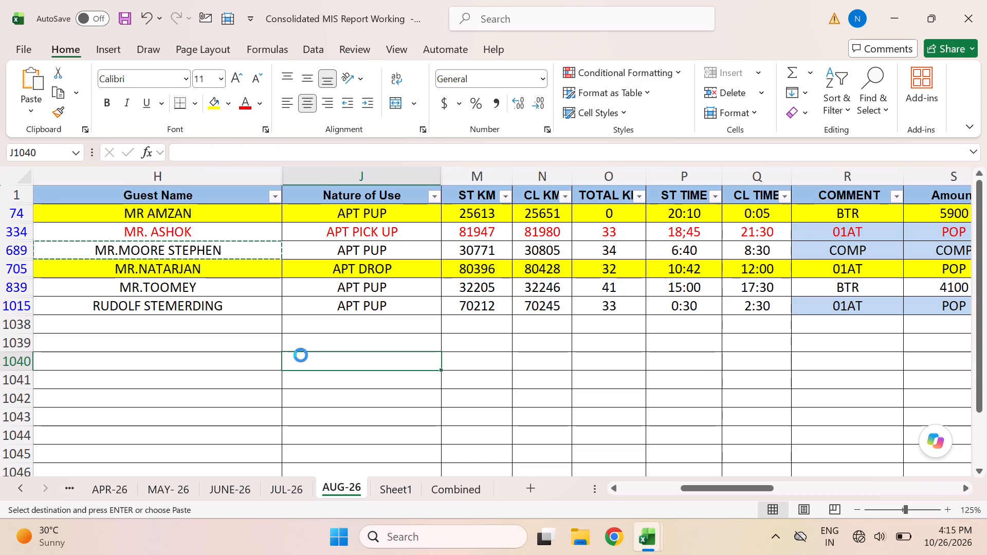
key(BackSpace)
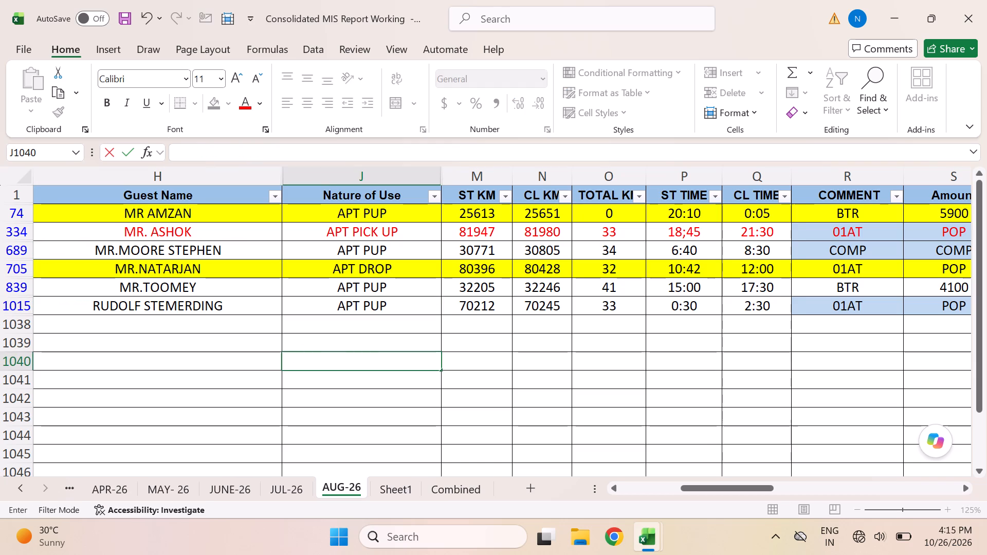
click(220, 265)
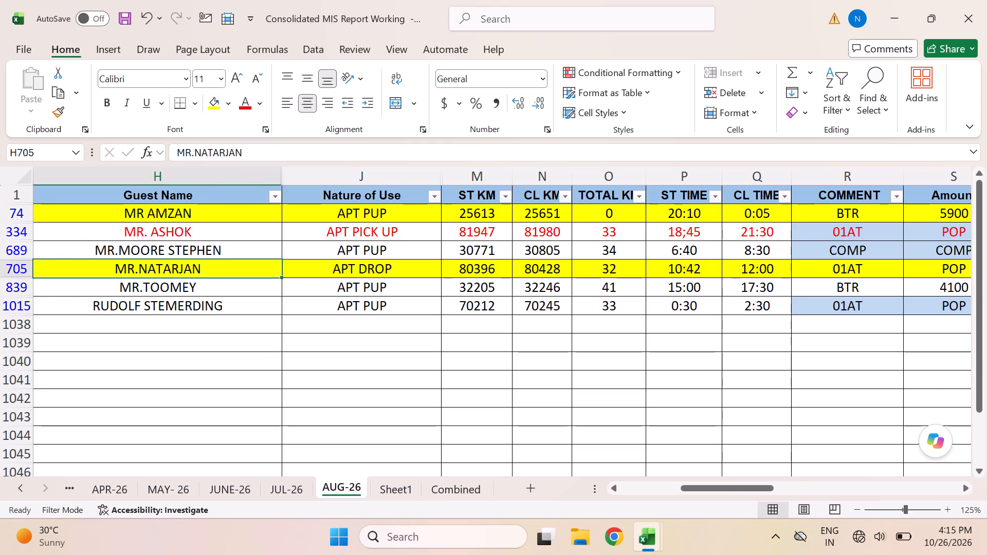
key(ctrl+c)
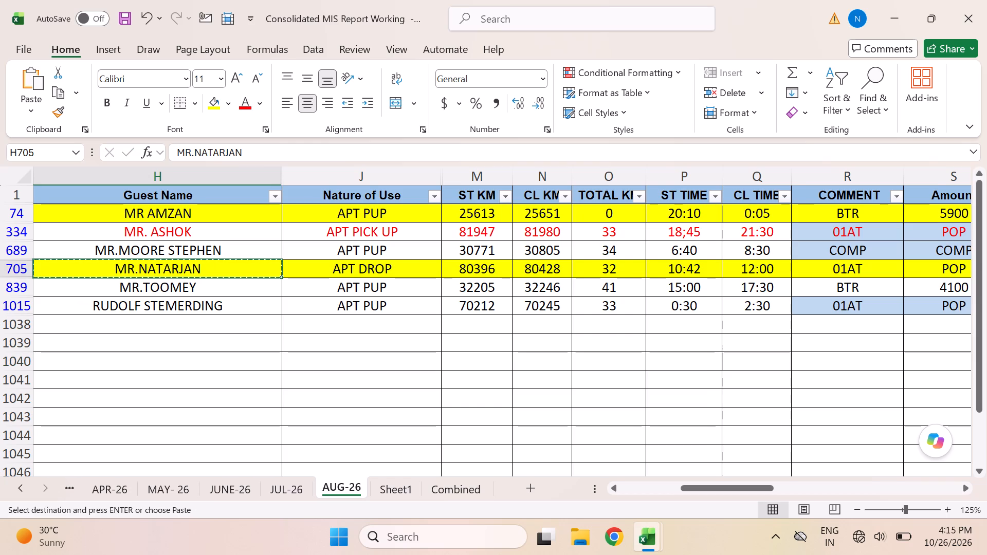
Switch to the D140 working workbook and search the Name column's filter for the copied guest name.
key(alt+Tab)
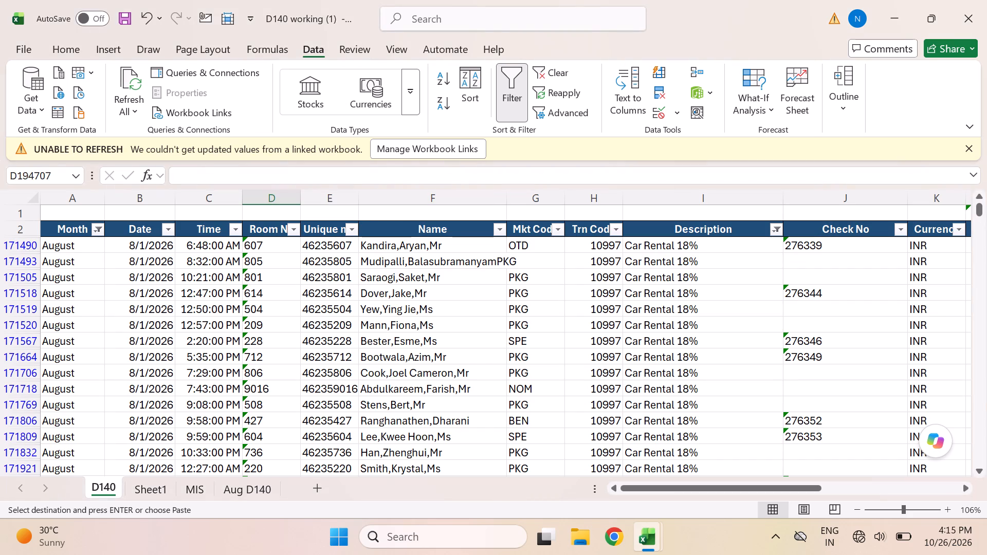
click(500, 227)
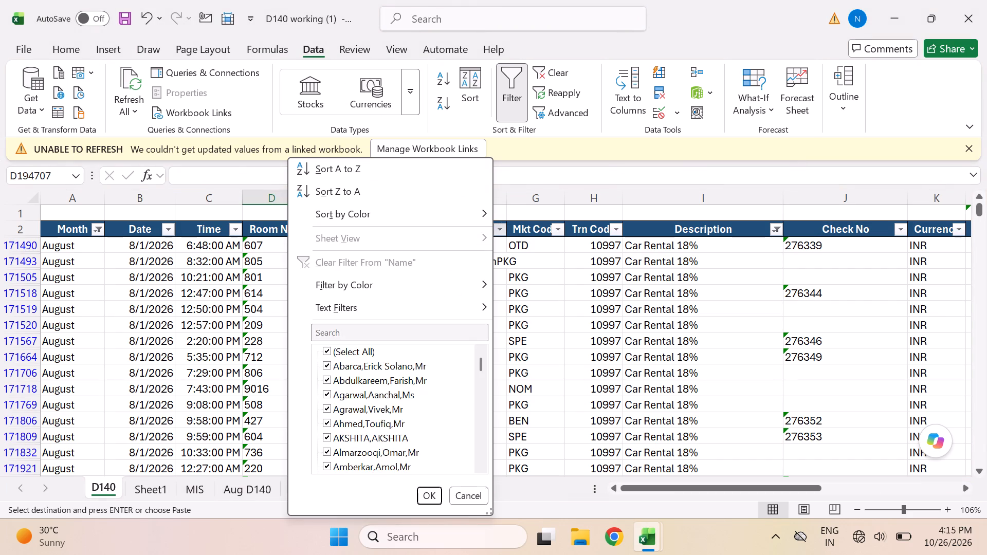
click(397, 331)
key(ctrl+v)
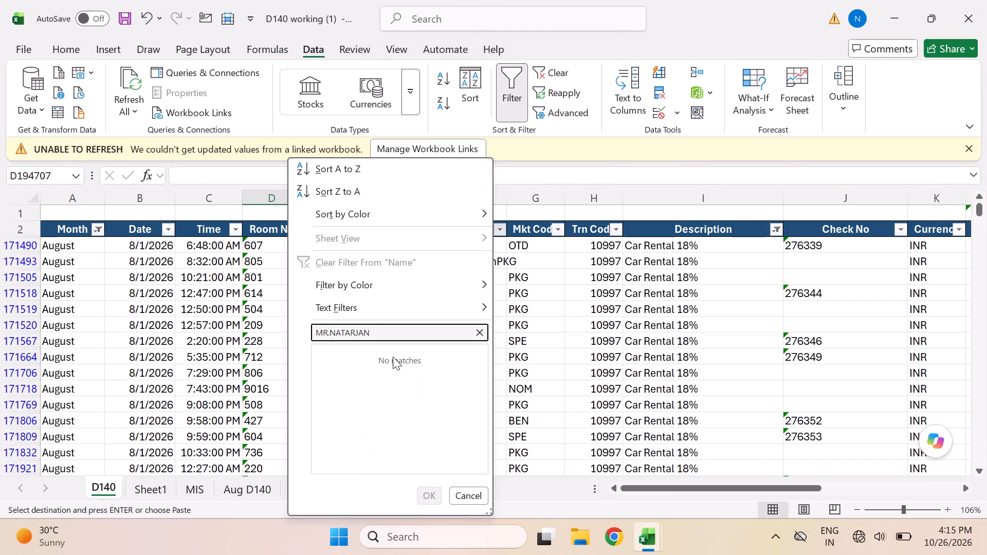
click(507, 371)
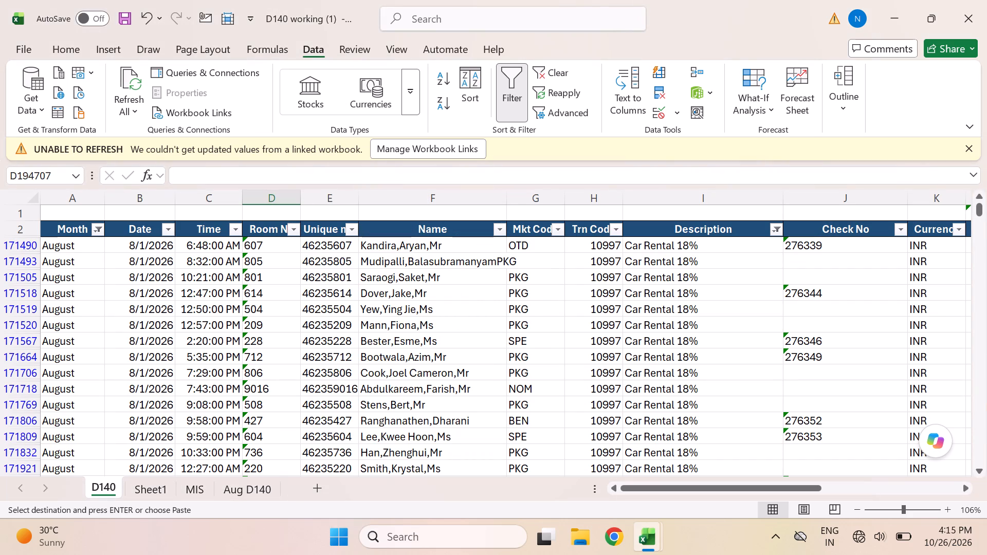
Recheck the guest's row in the MIS workbook, and search the D140 sheet's Room No filter for 723.
key(alt+Tab)
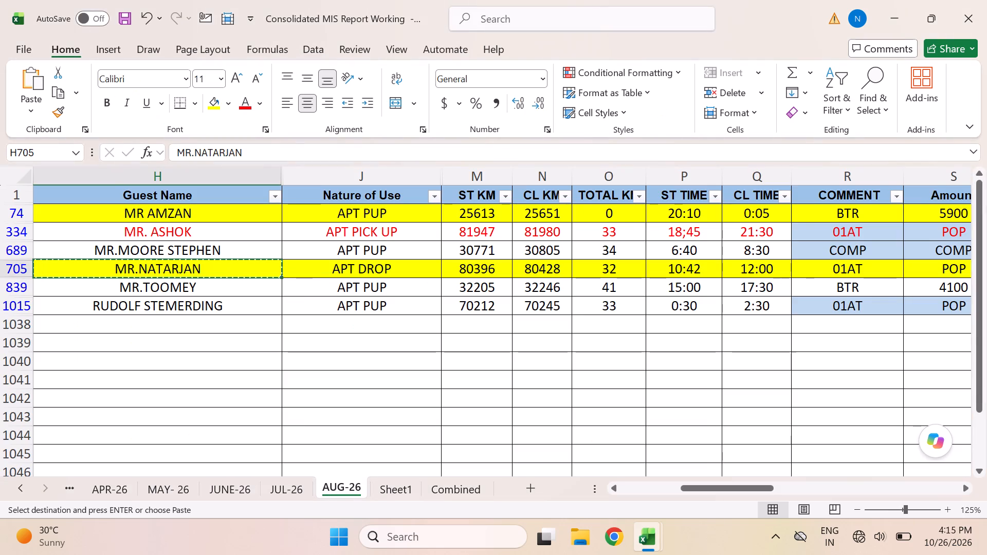
scroll(418, 284, right, 3)
key(alt+Tab)
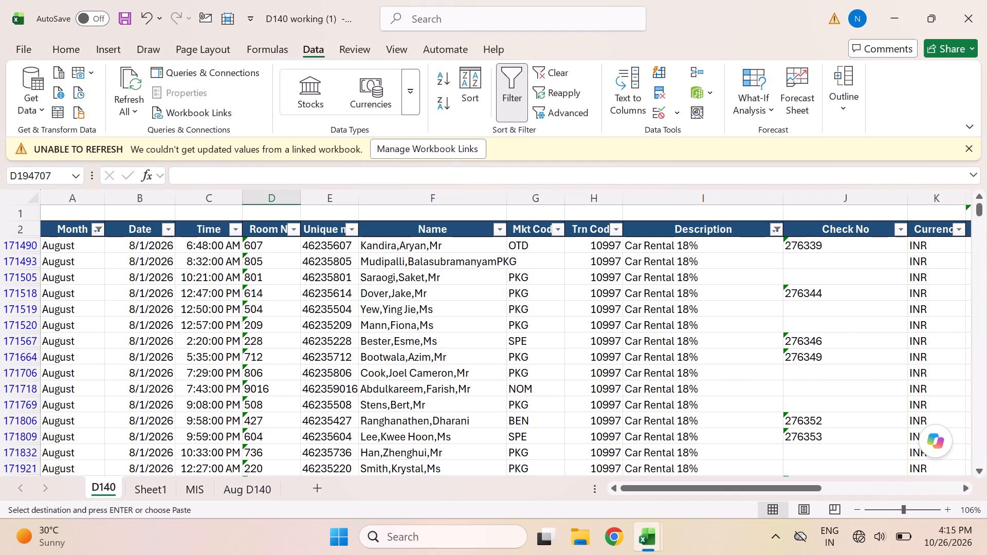
click(295, 232)
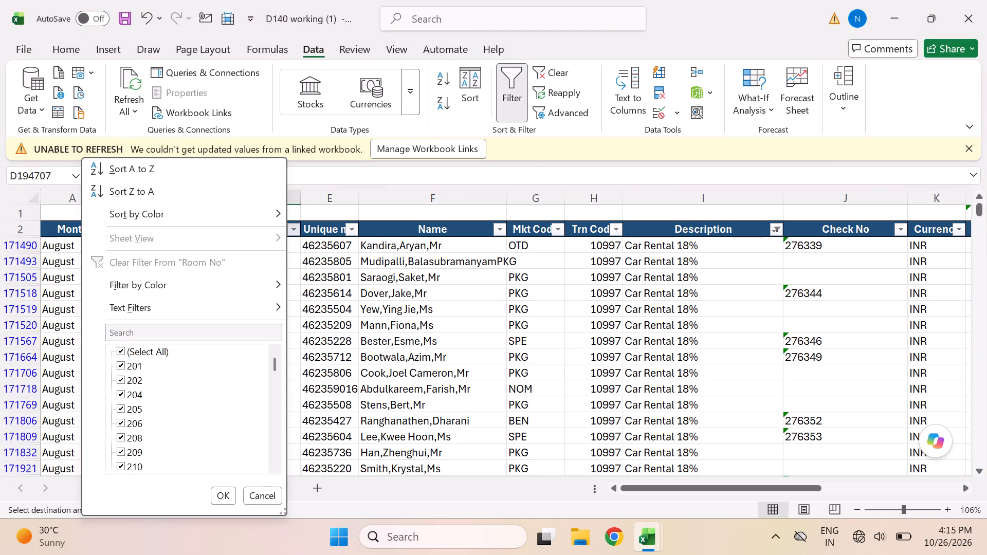
click(222, 332)
text(723)
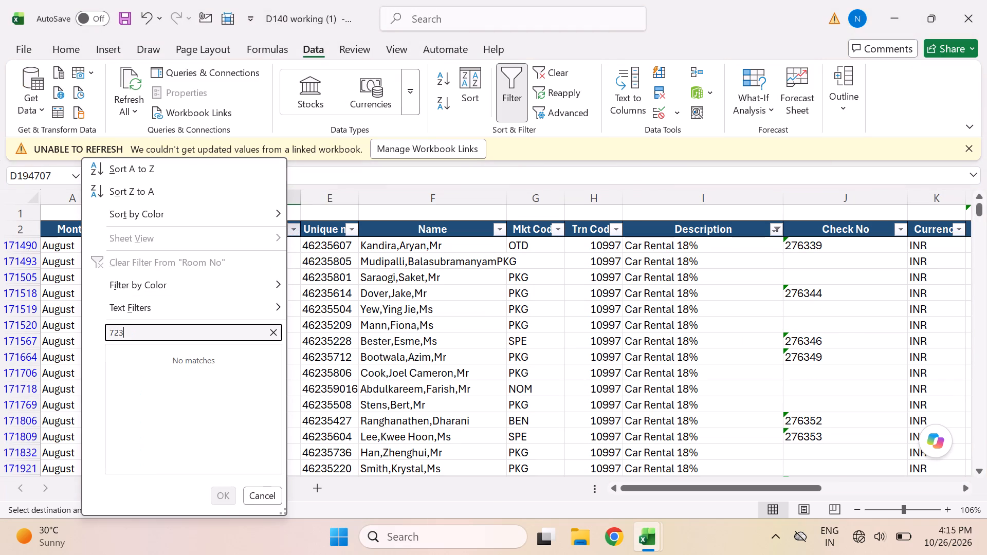
click(330, 376)
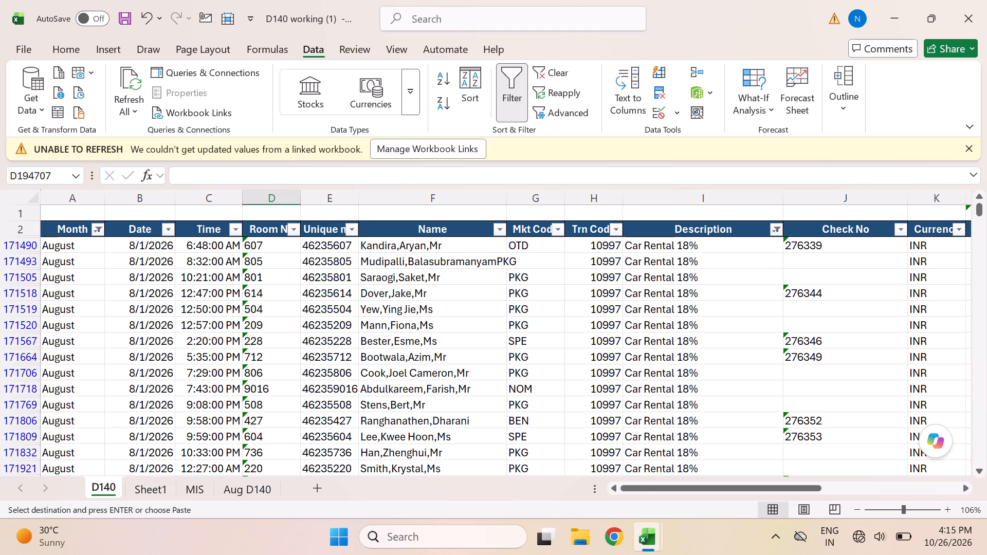
Clear all active filters on the D140 sheet.
scroll(235, 370, up, 1)
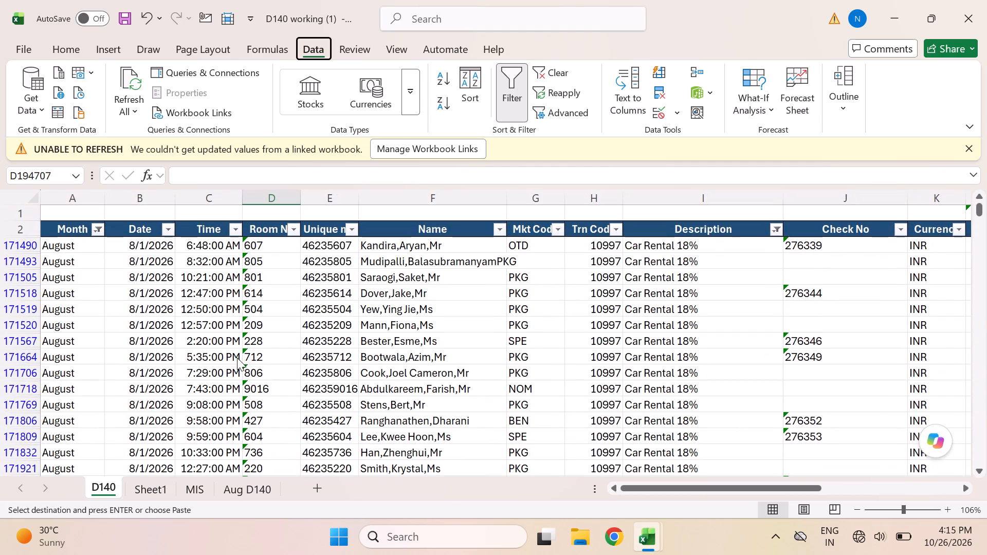
text(ac)
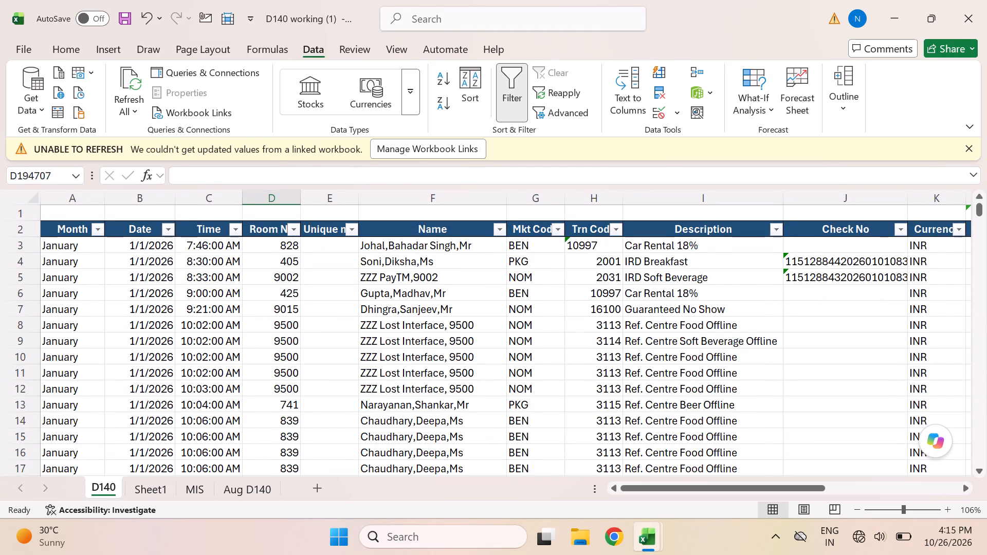
Filter the D140 sheet's Month column to show only August.
click(82, 229)
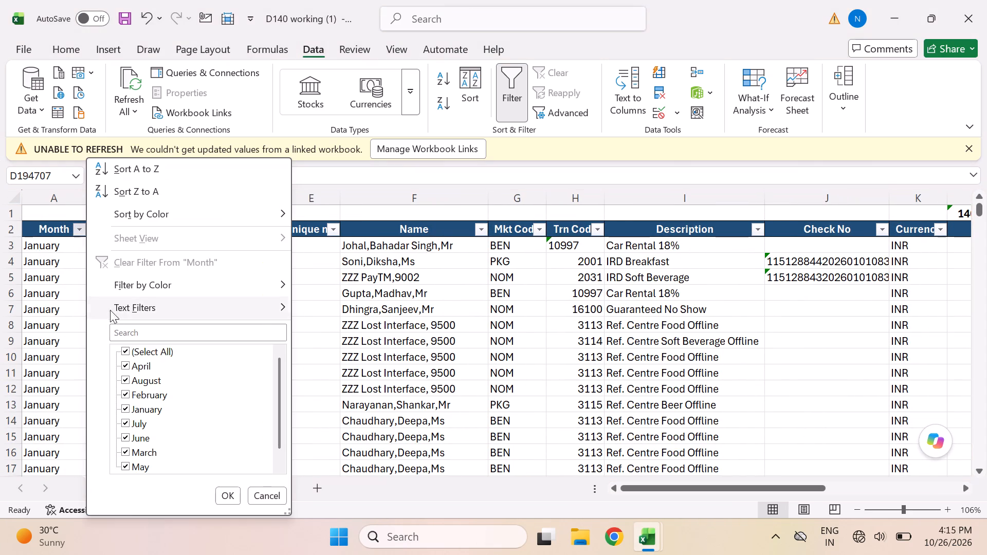
click(153, 348)
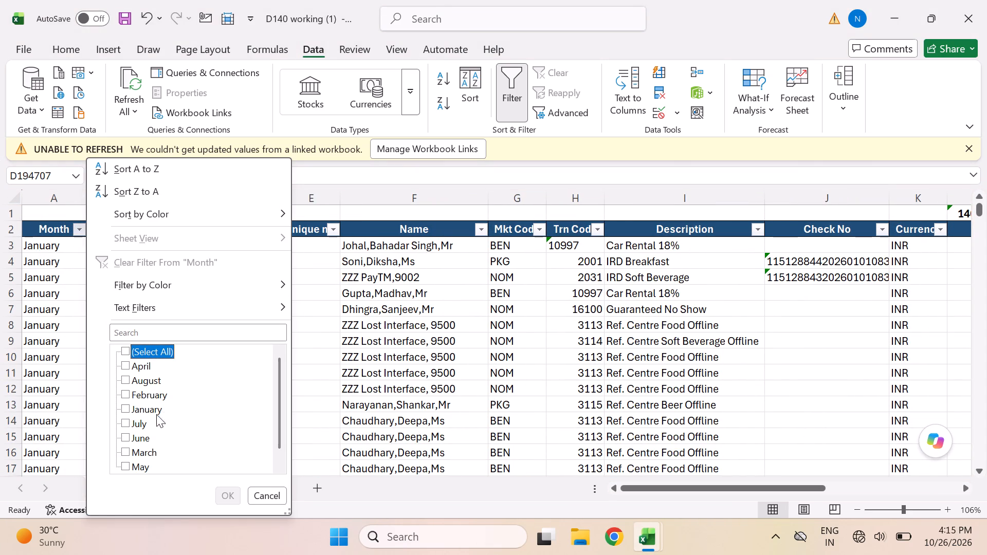
click(150, 378)
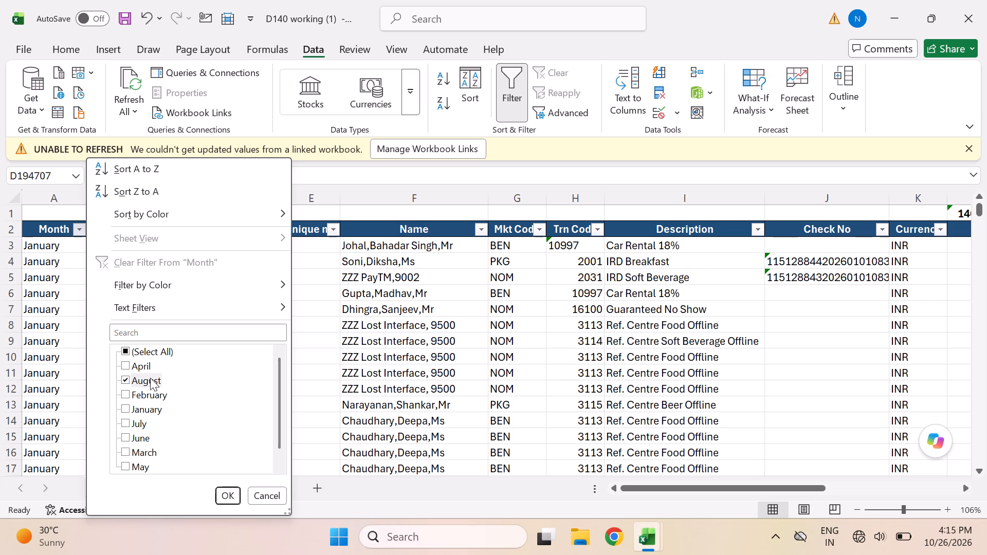
key(Return)
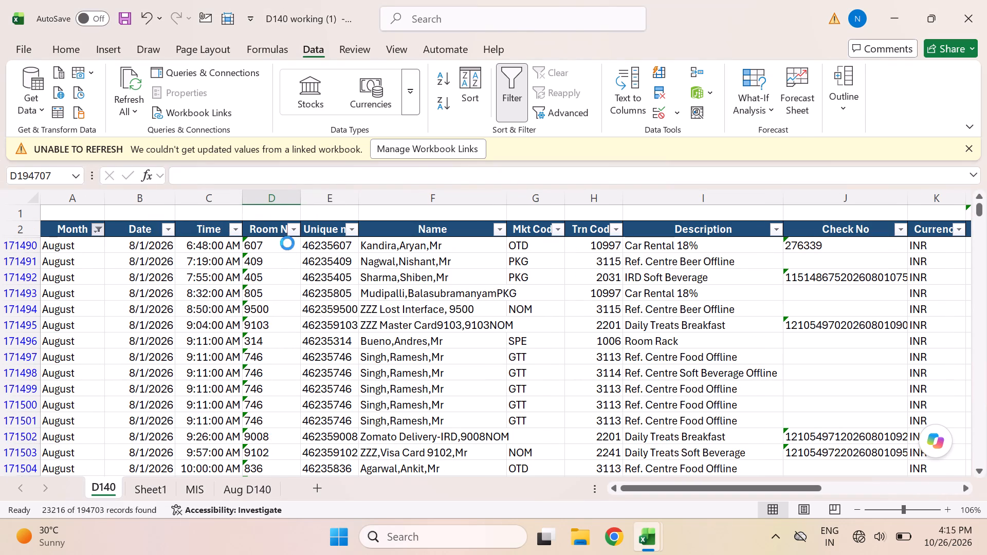
Filter the Room No column to room 723.
click(294, 232)
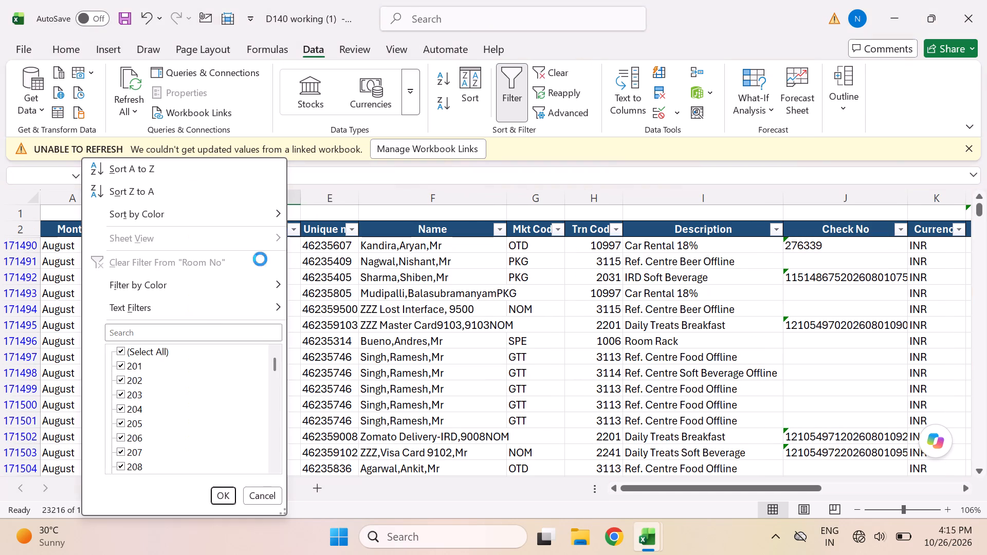
click(192, 328)
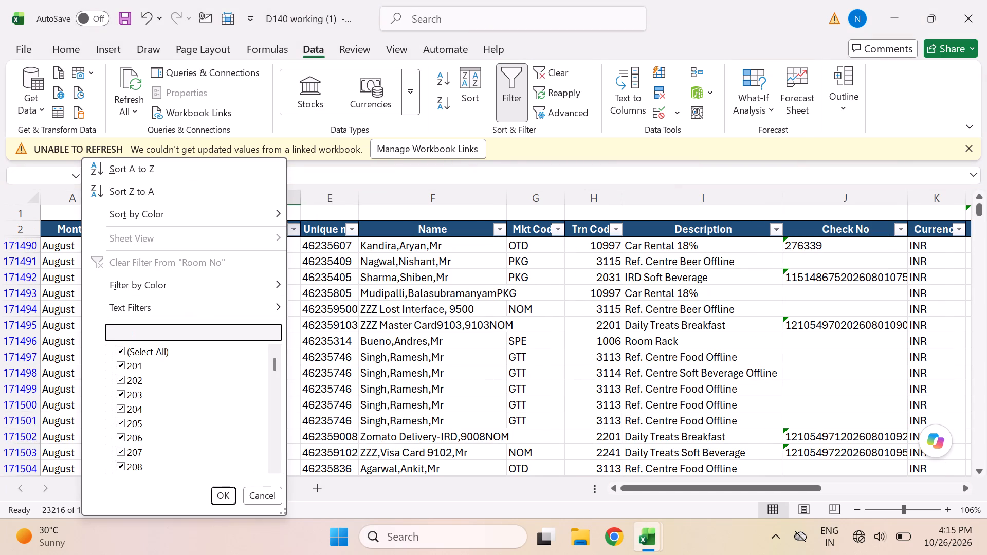
text(723)
key(Return)
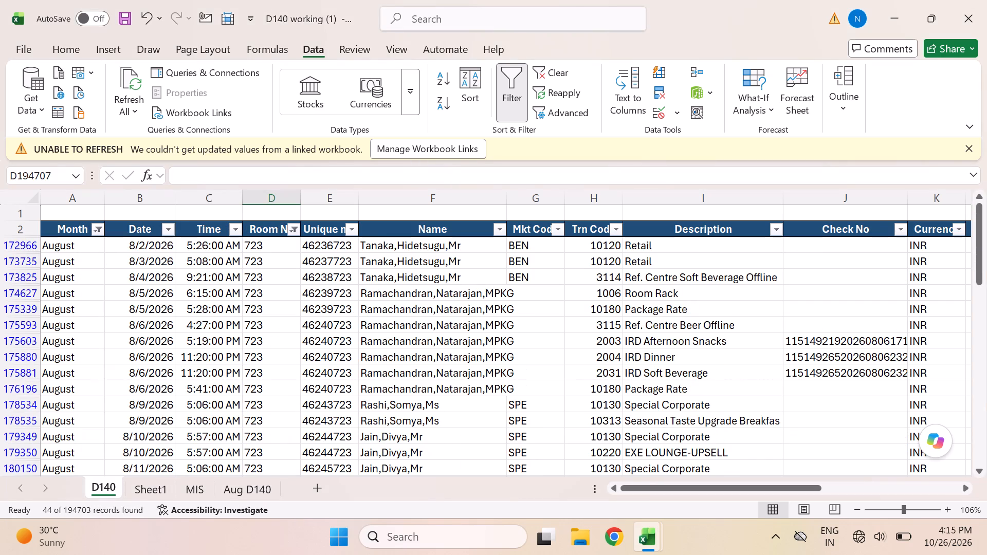
Search the Description column's filter values for "car rent", shorten the term to "car", and close the filter without applying it.
click(782, 225)
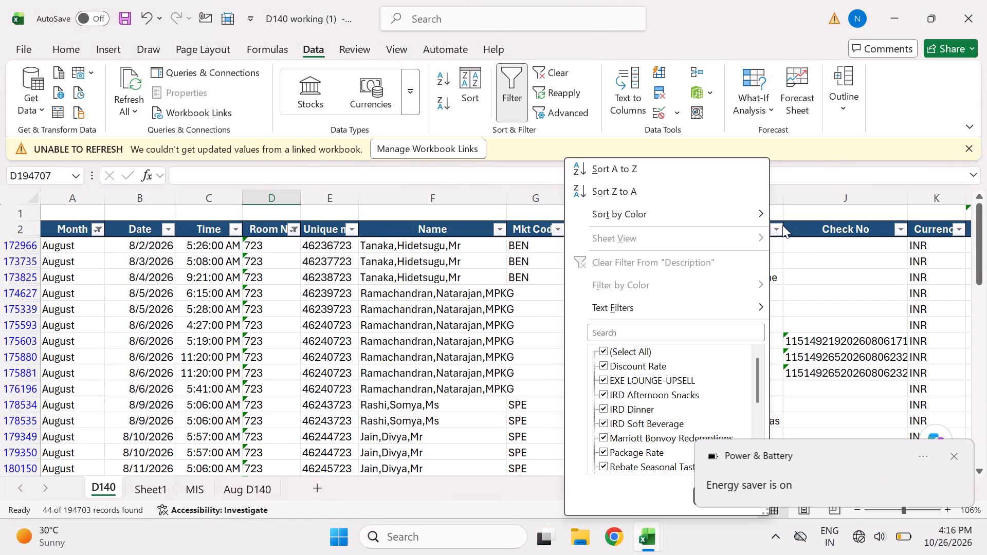
click(643, 332)
text(car rent)
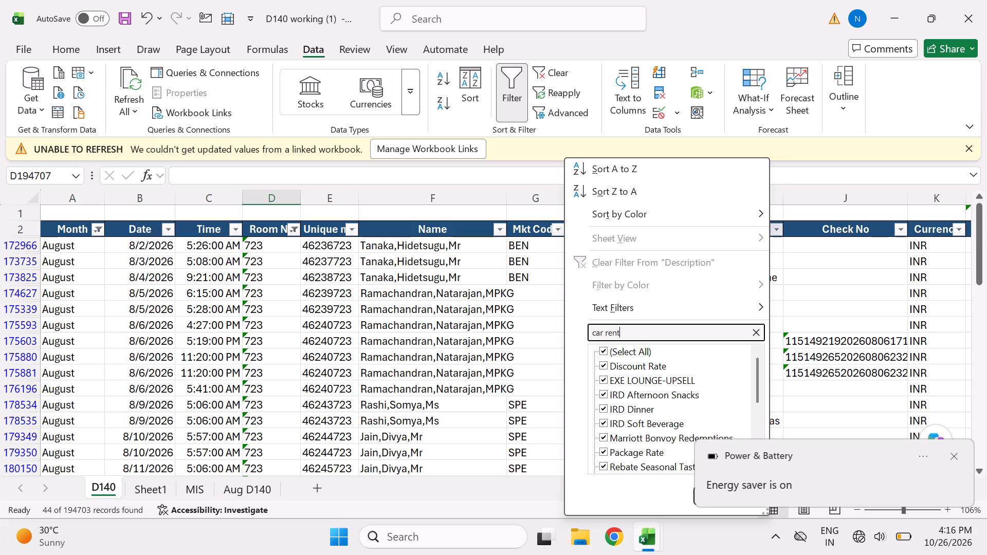
key(BackSpace)
key(BackSpace)
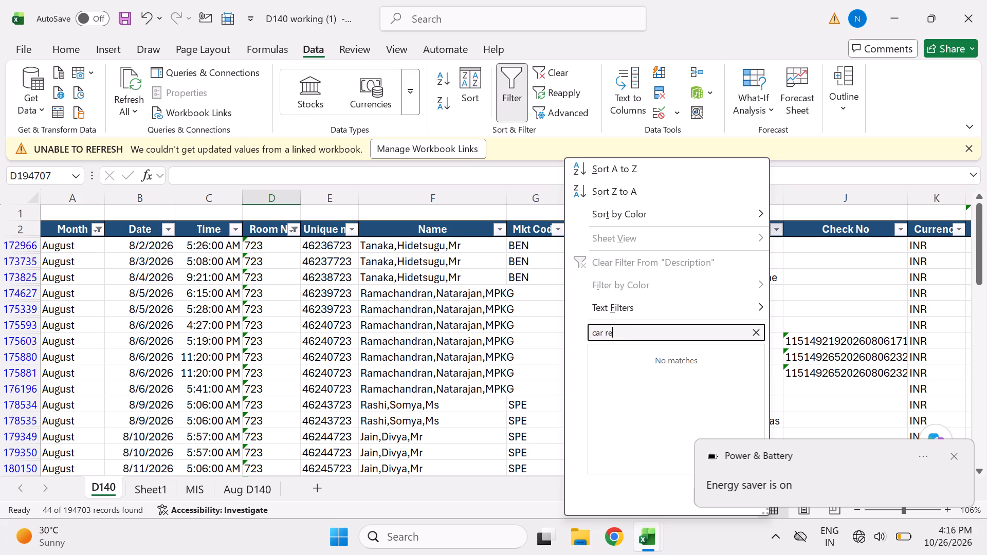
key(BackSpace)
key(BackSpace)
key(BackSpace)
key(BackSpace)
key(BackSpace)
key(BackSpace)
key(BackSpace)
key(BackSpace)
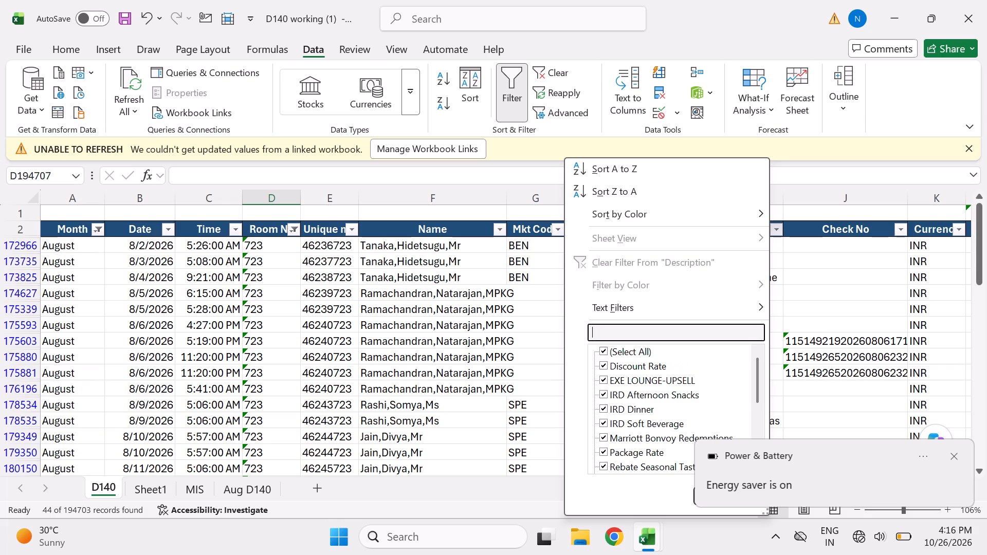
click(509, 377)
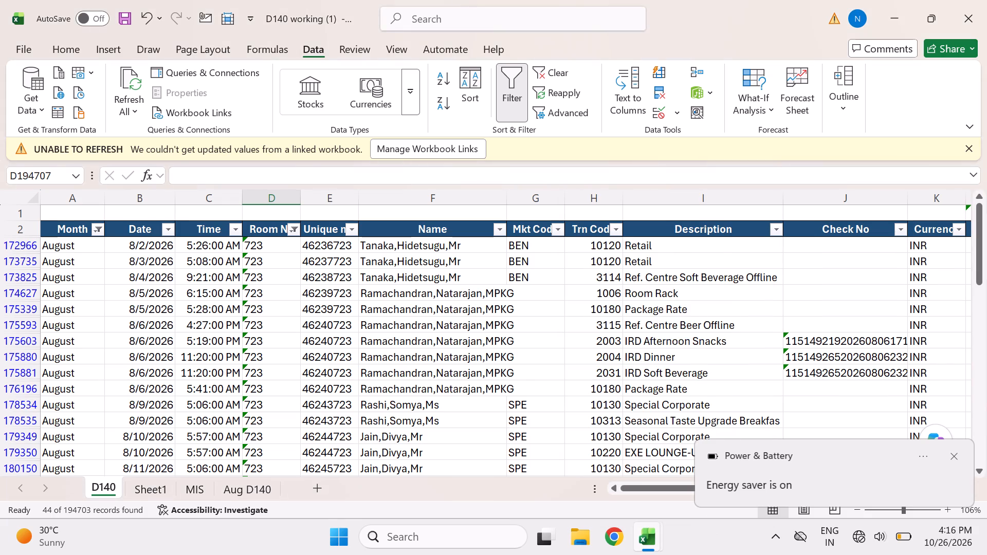
Search the Description column's filter values for "car" and close the filter without applying it.
scroll(687, 392, left, 1)
scroll(687, 392, up, 1)
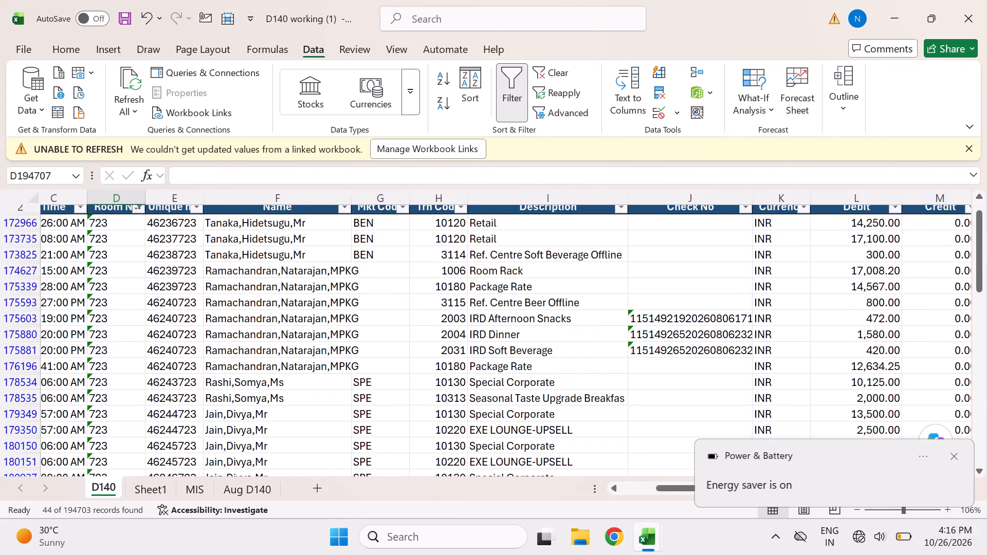
scroll(623, 317, up, 1)
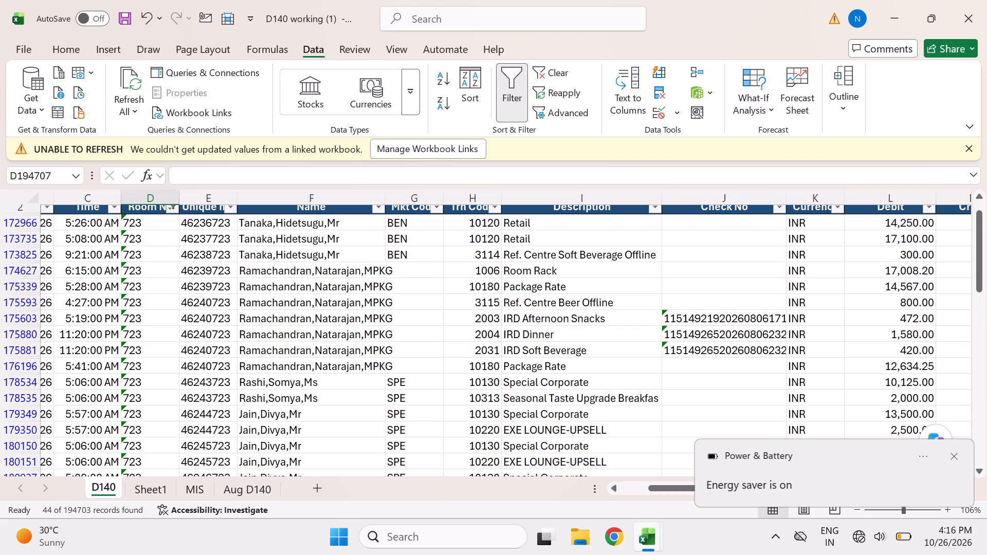
scroll(556, 308, up, 1)
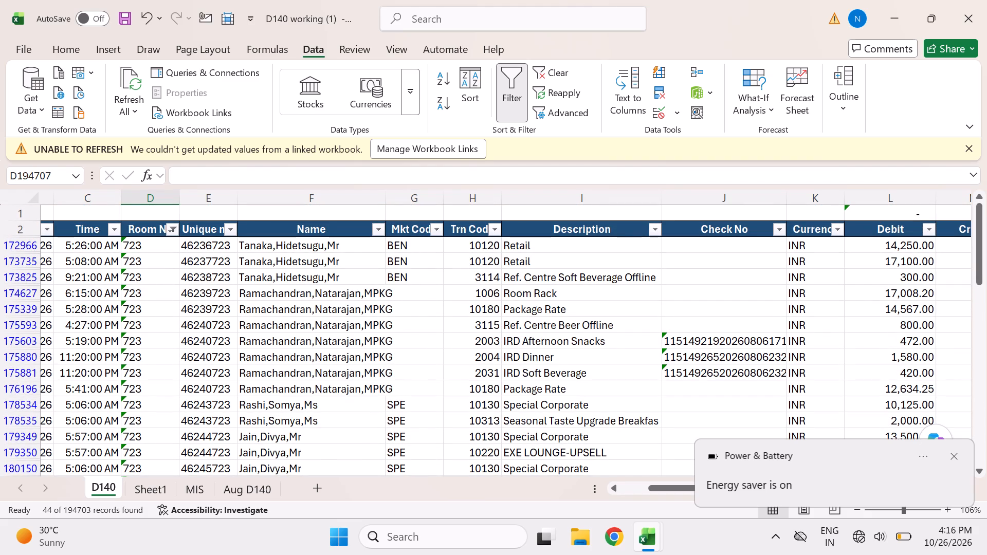
click(653, 227)
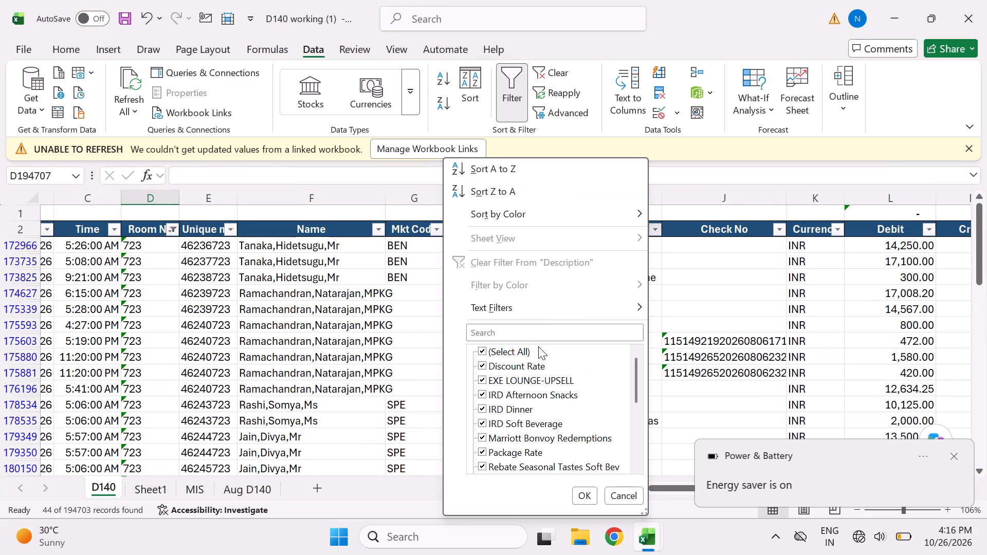
click(540, 328)
text(car)
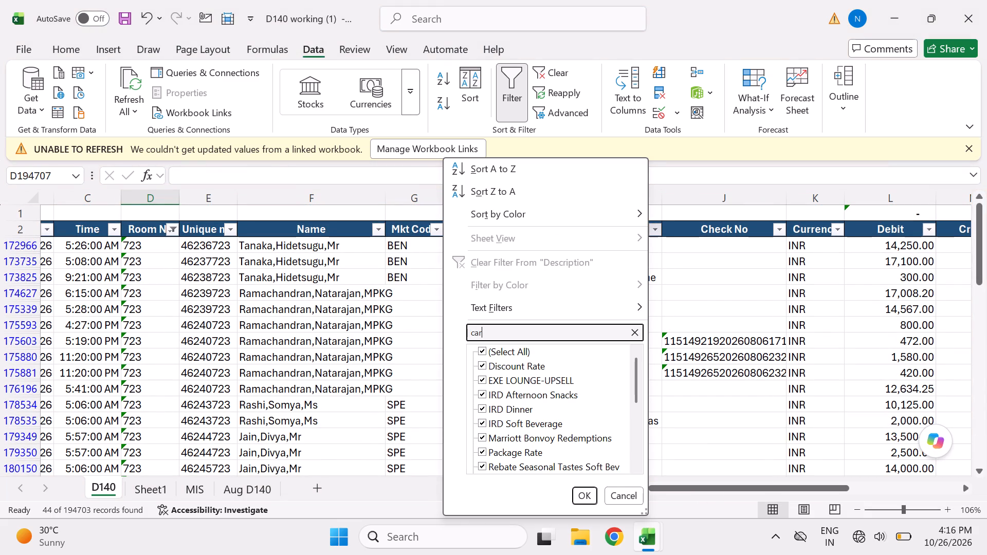
click(372, 389)
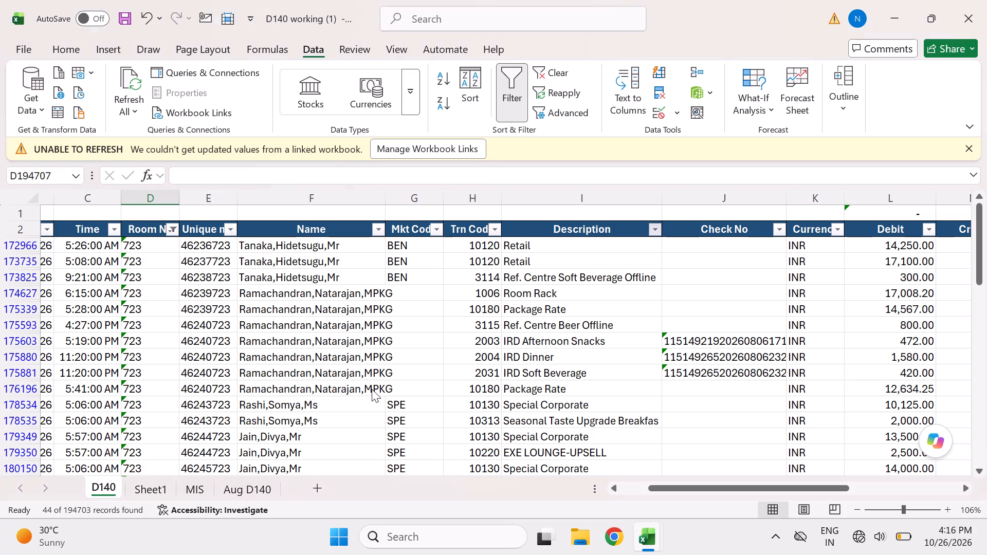
Clear all active filters on the D140 sheet.
text(ac)
Filter the D140 sheet's Month column to show only August.
scroll(246, 362, right, 1)
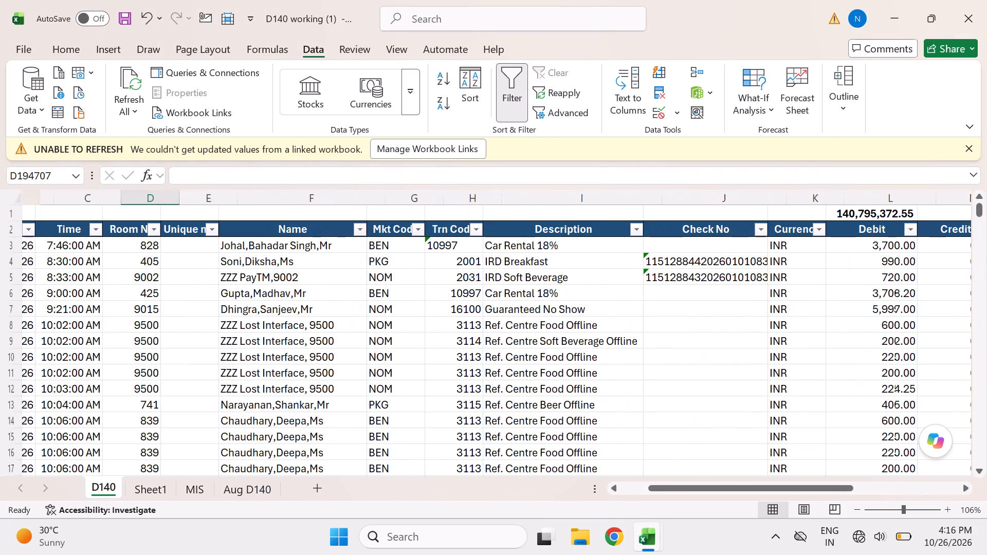
scroll(130, 305, right, 2)
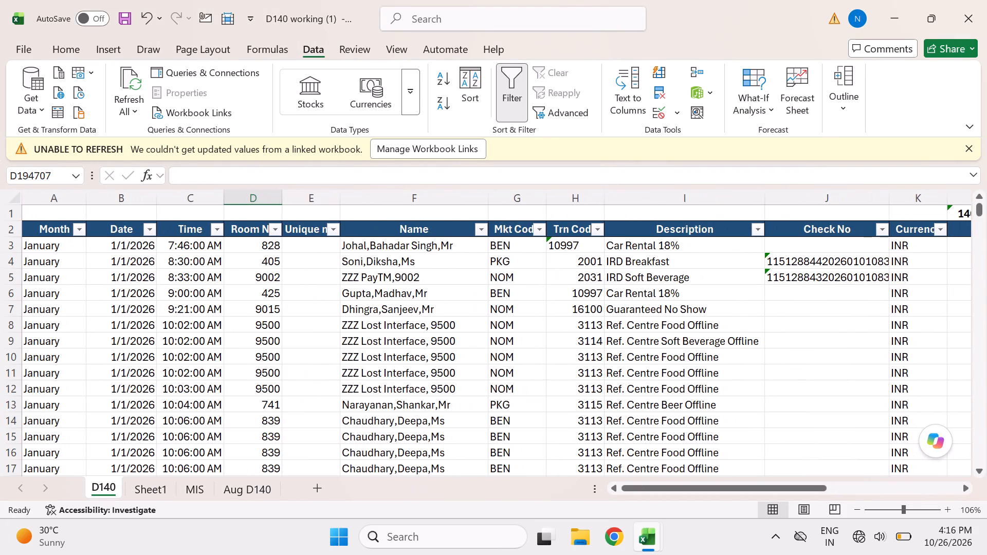
click(78, 230)
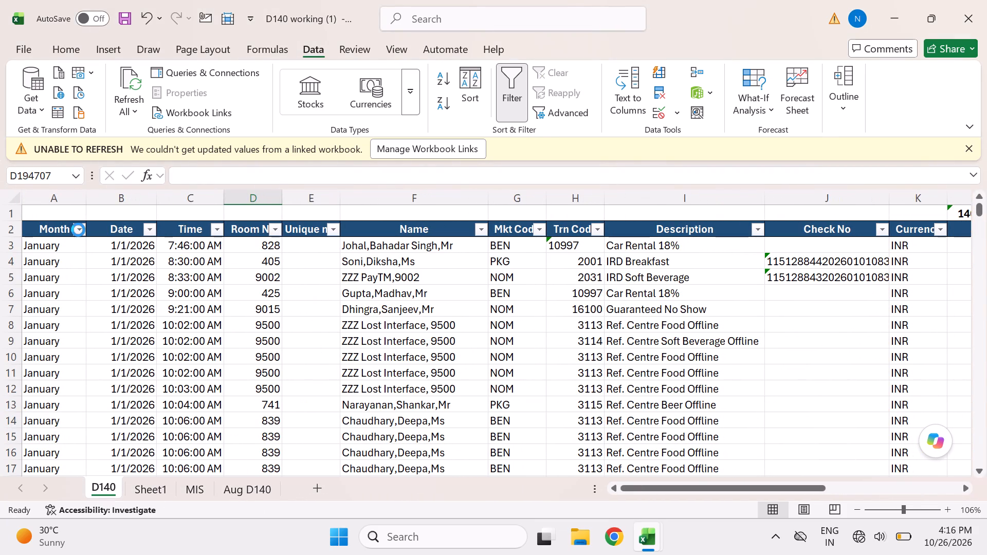
click(151, 343)
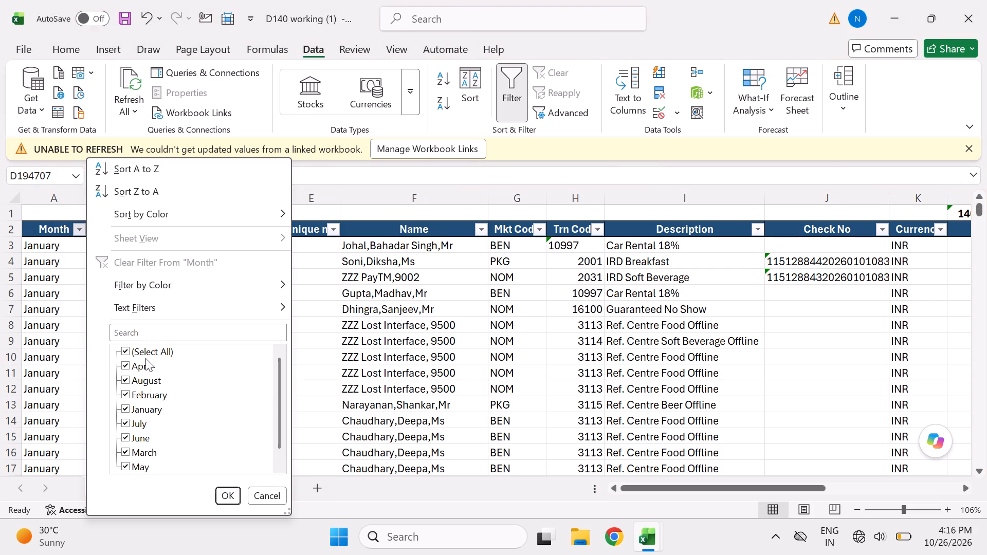
click(164, 352)
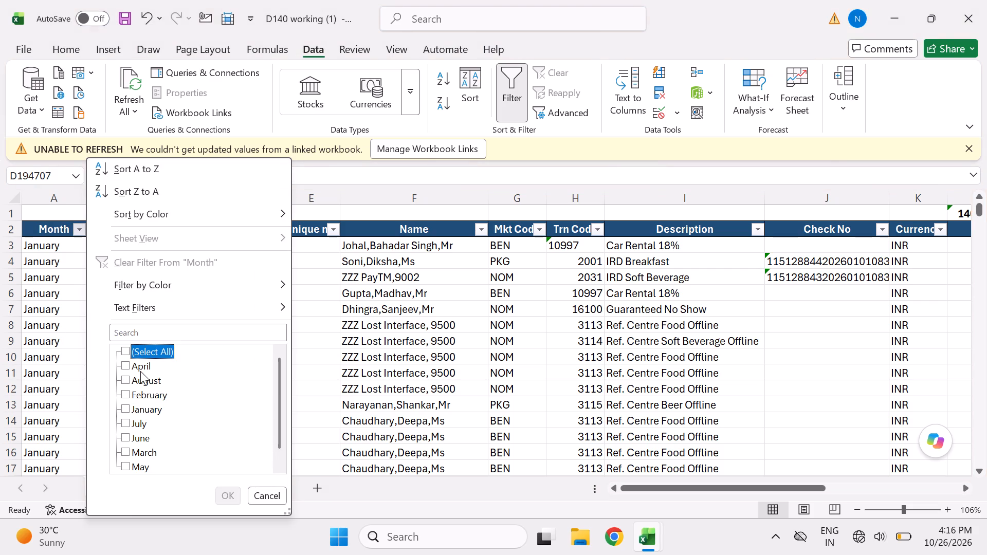
click(129, 377)
key(Return)
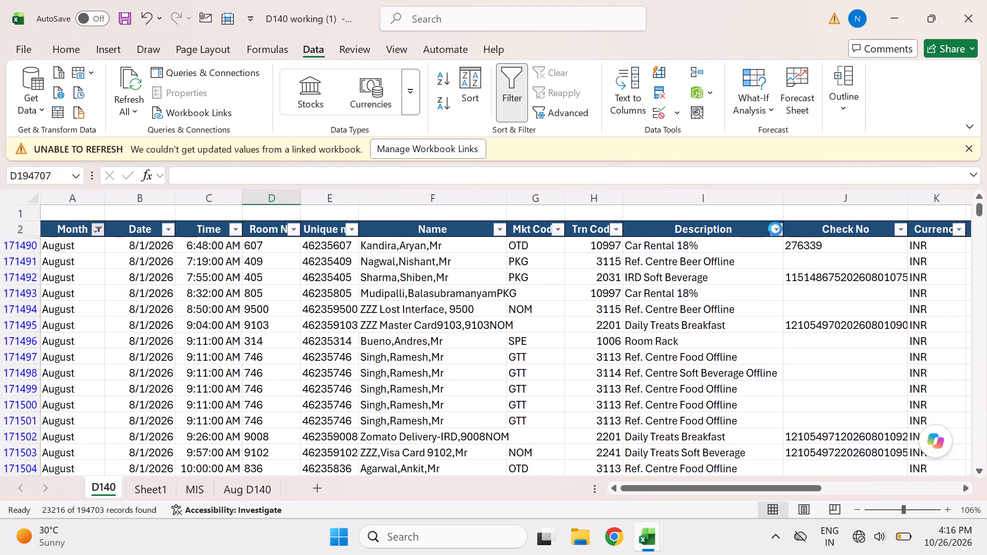
Filter the Description column to the values matching "car rental".
click(780, 231)
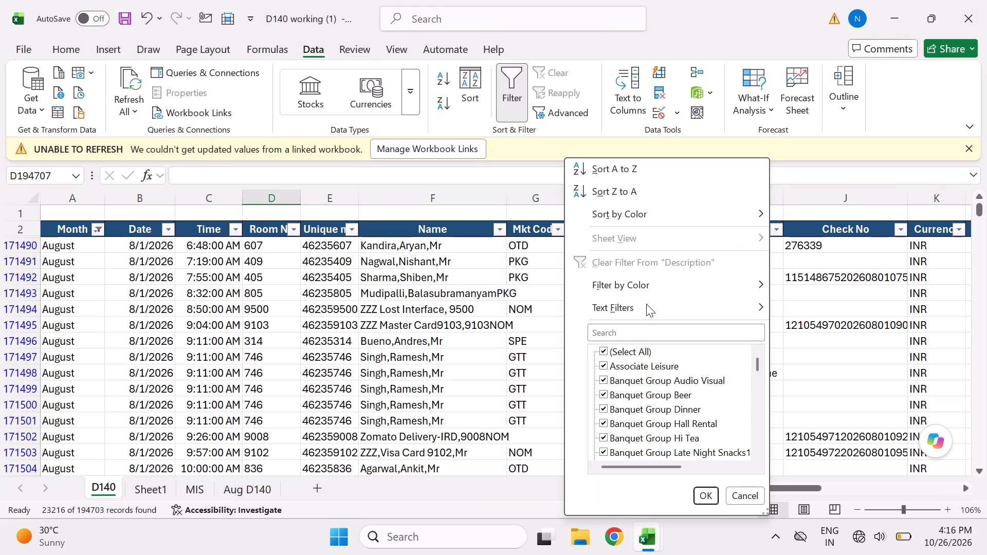
click(613, 328)
text(car rental)
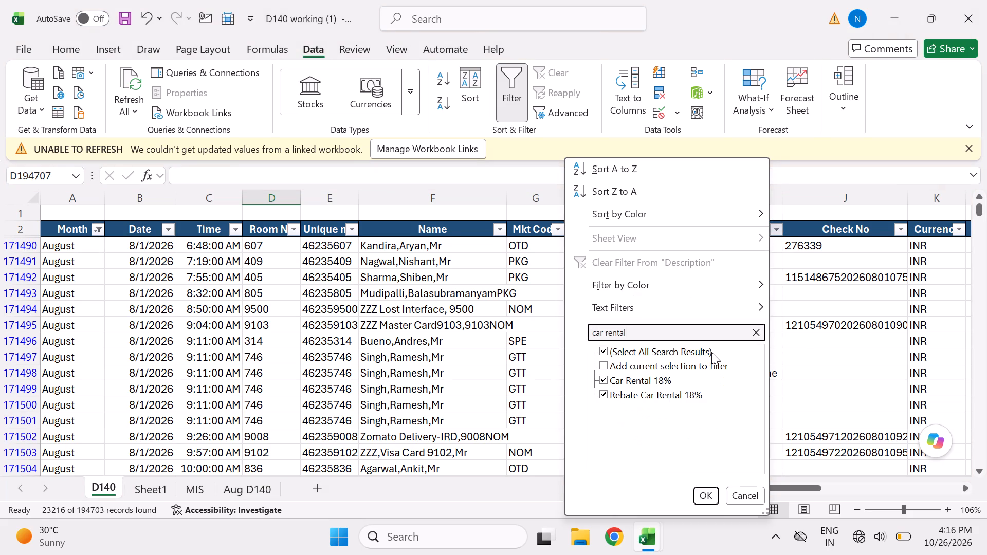
key(Return)
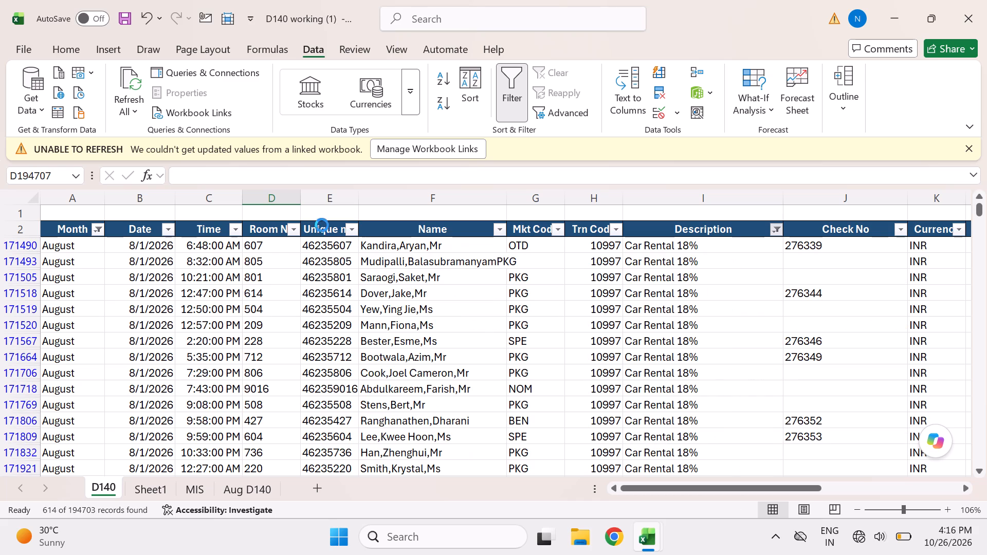
Search the Room No column's filter values for 723, clear the search term, and close the filter without applying it.
click(296, 225)
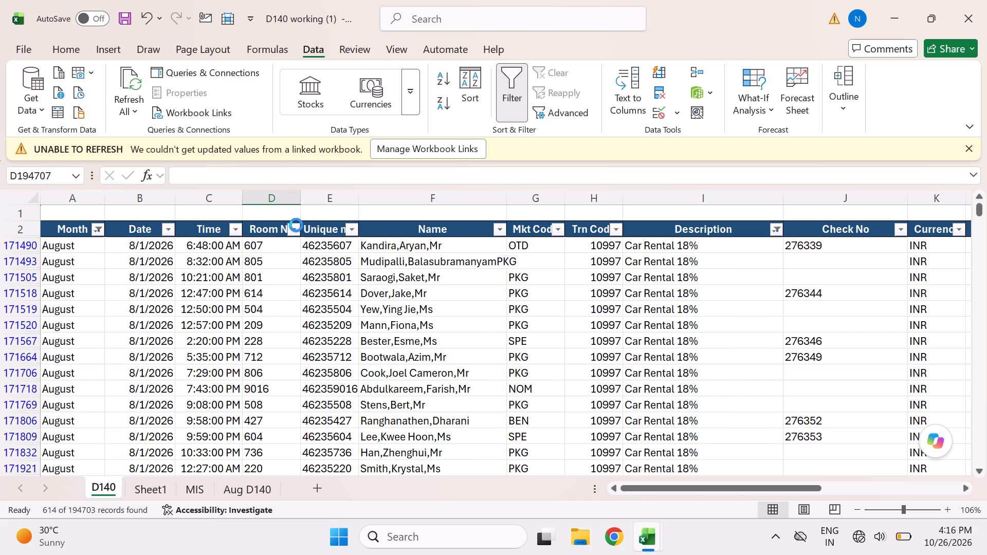
click(231, 336)
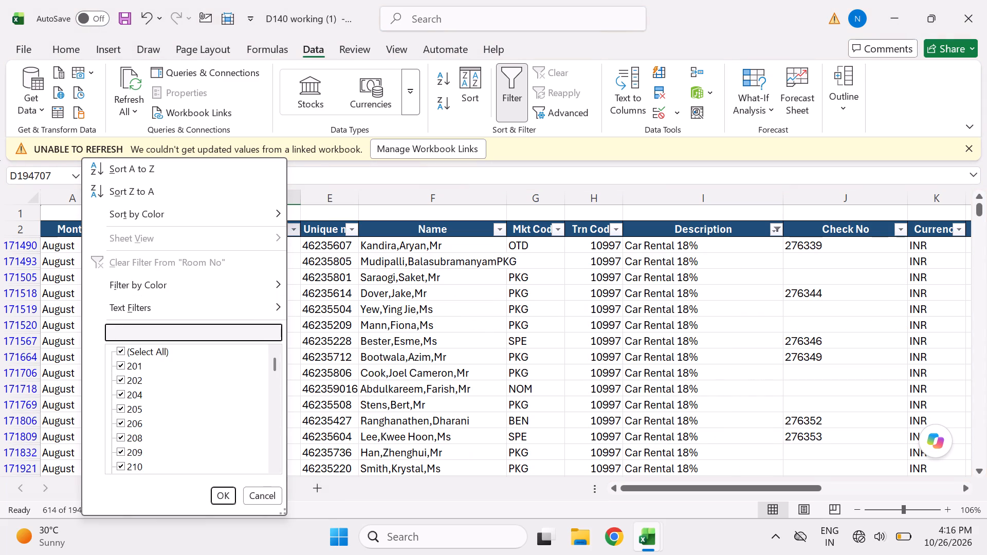
text(723)
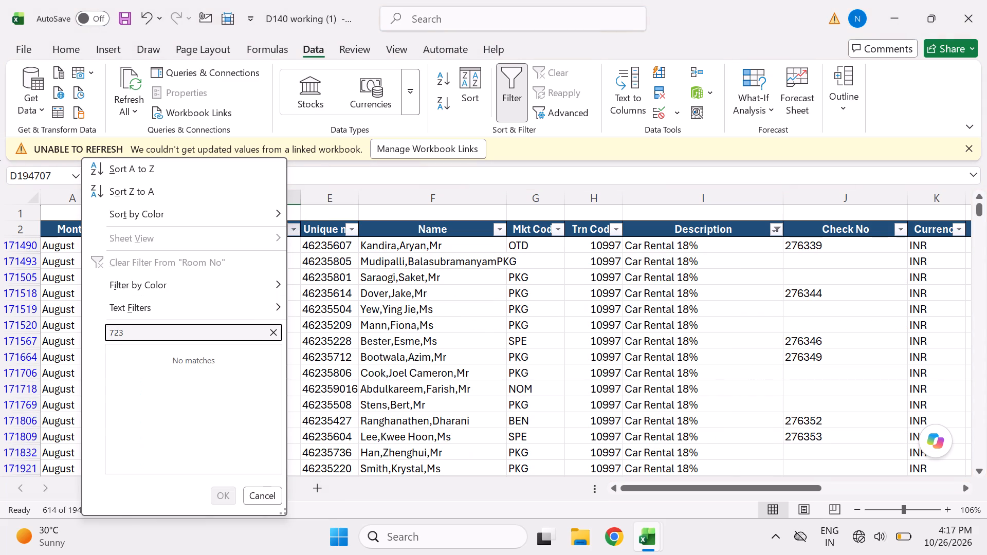
key(BackSpace)
key(BackSpace)
key(BackSpace)
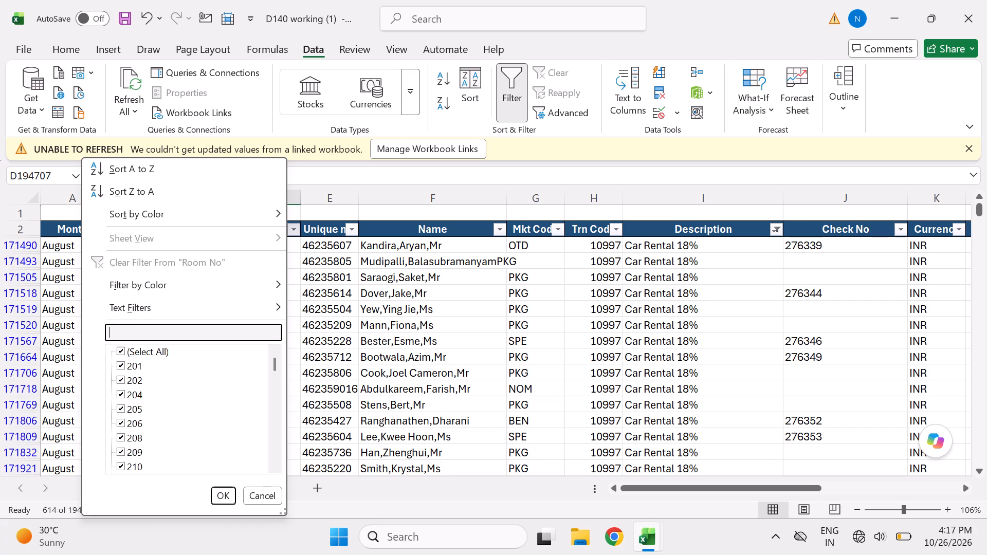
key(BackSpace)
click(481, 382)
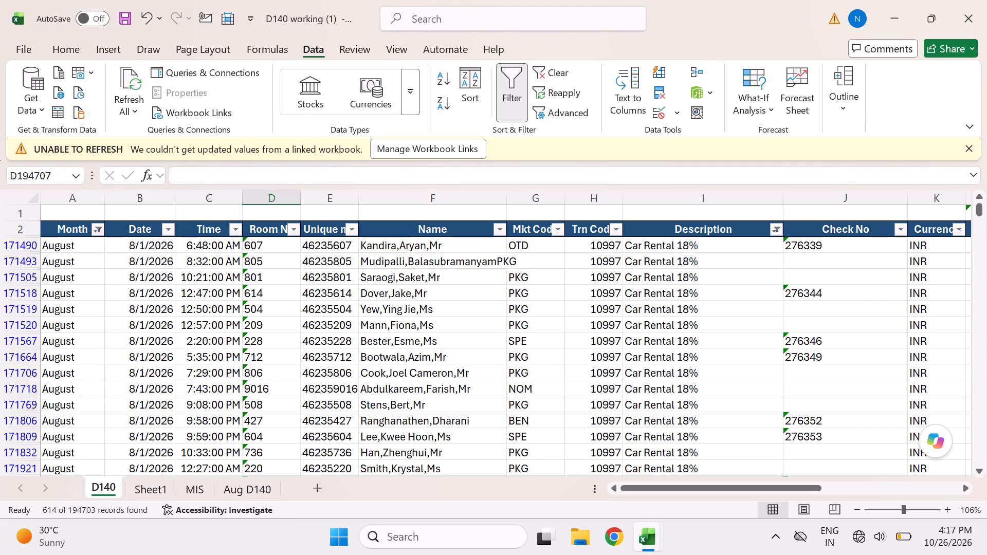
Switch to the Consolidated MIS Report workbook and review the date, duty slip and car details of the room 723 row on AUG-26.
key(alt+Tab)
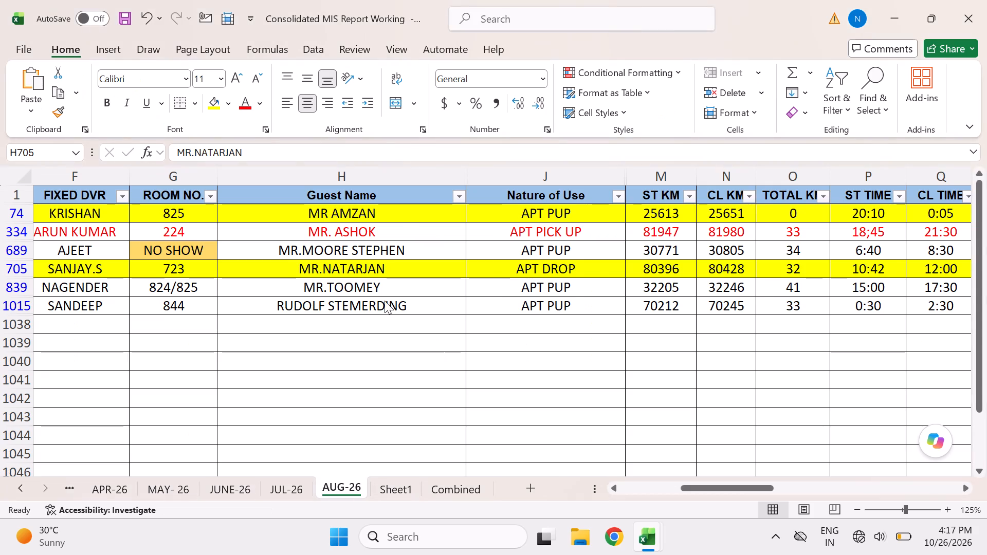
key(Left)
key(Left)
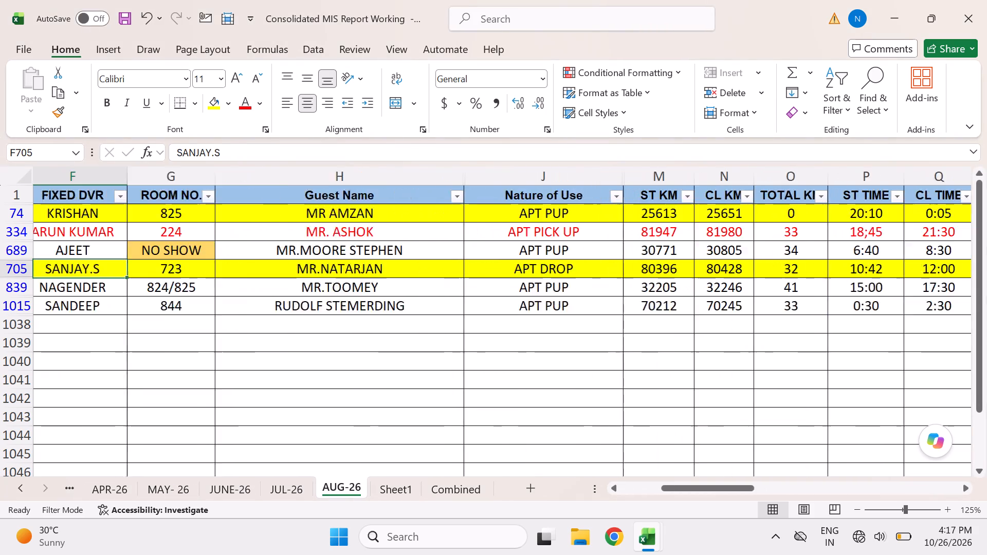
key(Left)
key(Left)
key(Left)
key(Left)
key(Left)
key(Left)
key(Left)
key(Left)
key(Left)
key(Left)
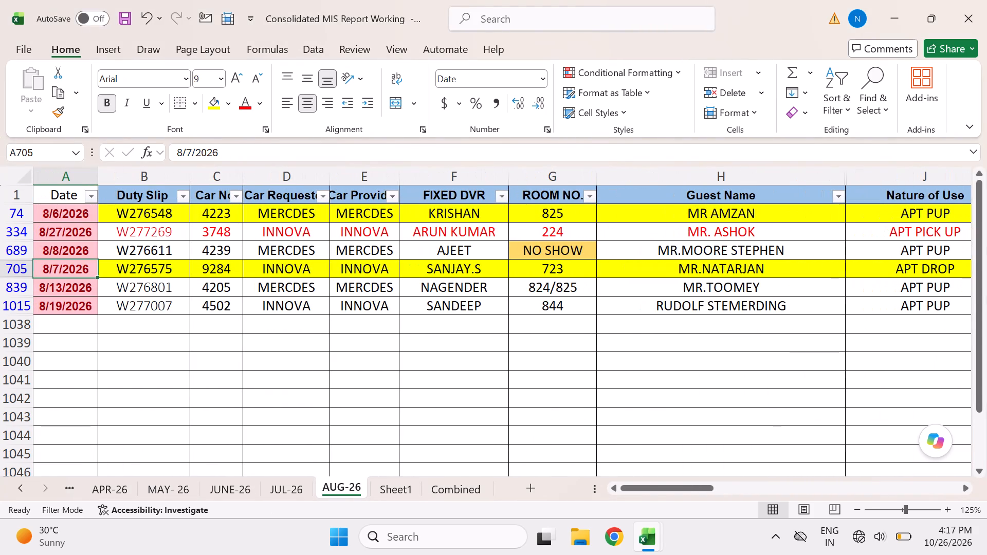
key(Left)
key(Left)
key(Left)
key(Left)
key(Left)
key(Left)
key(Right)
key(Right)
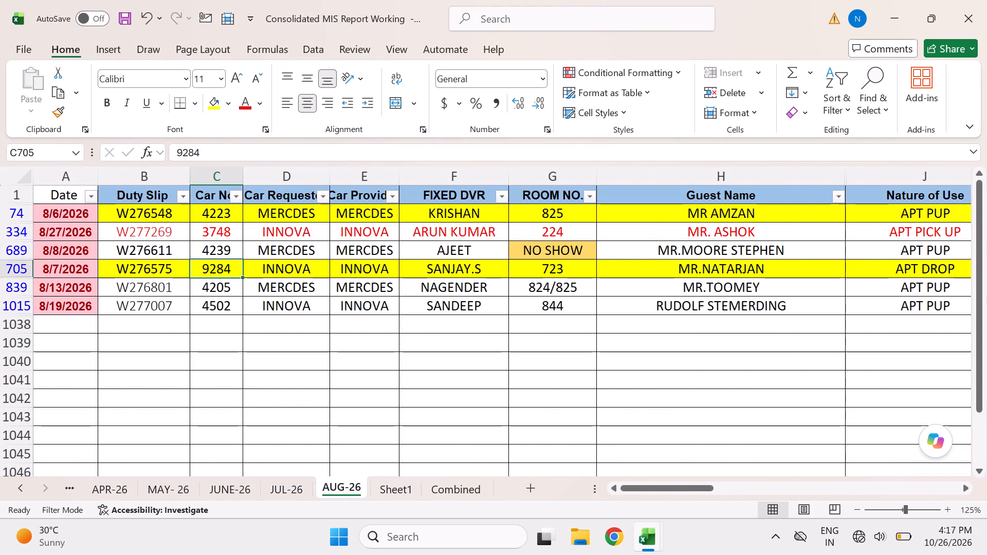
key(Left)
key(Left)
key(Right)
key(Right)
key(Left)
key(Right)
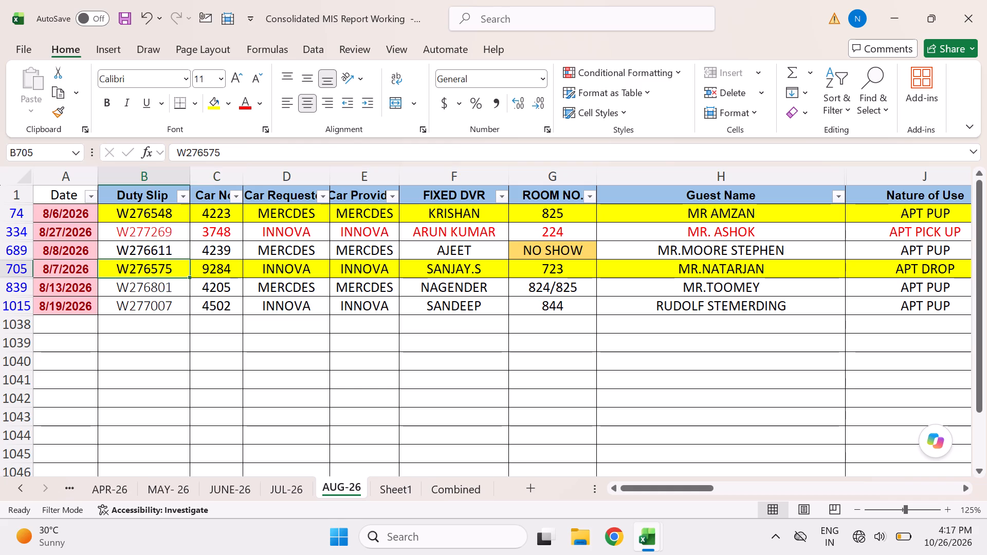
key(Right)
key(Right)
key(Right)
key(Right)
Return to the D140 workbook and examine the Name column and the first rows of the filtered August car-rental postings.
key(alt+Tab)
key(Right)
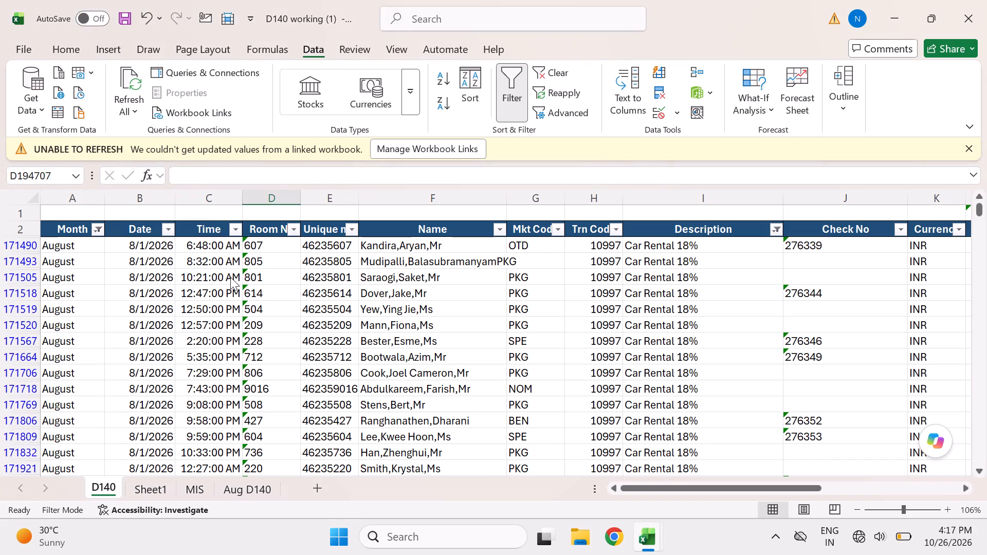
key(Right)
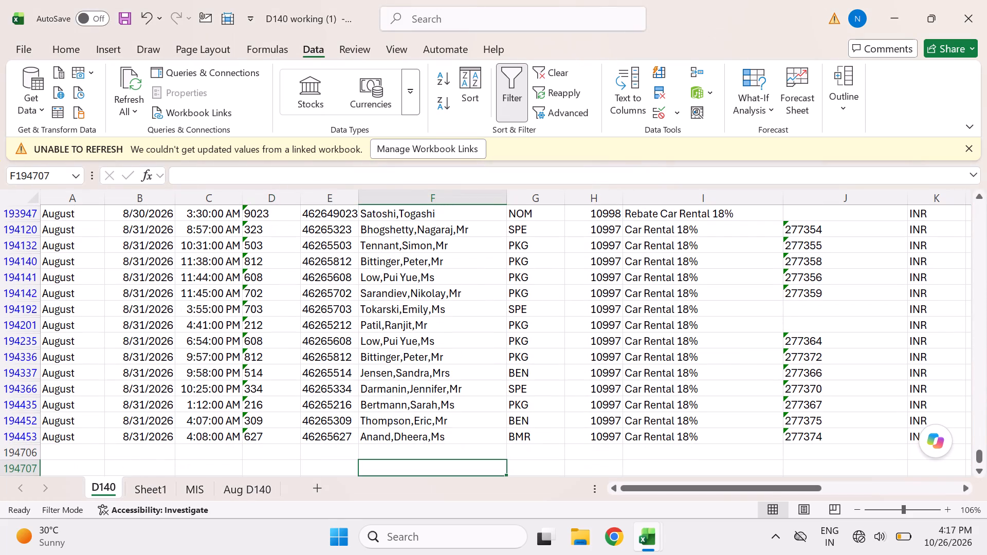
key(Up)
key(Up)
key(ctrl+shift+Up)
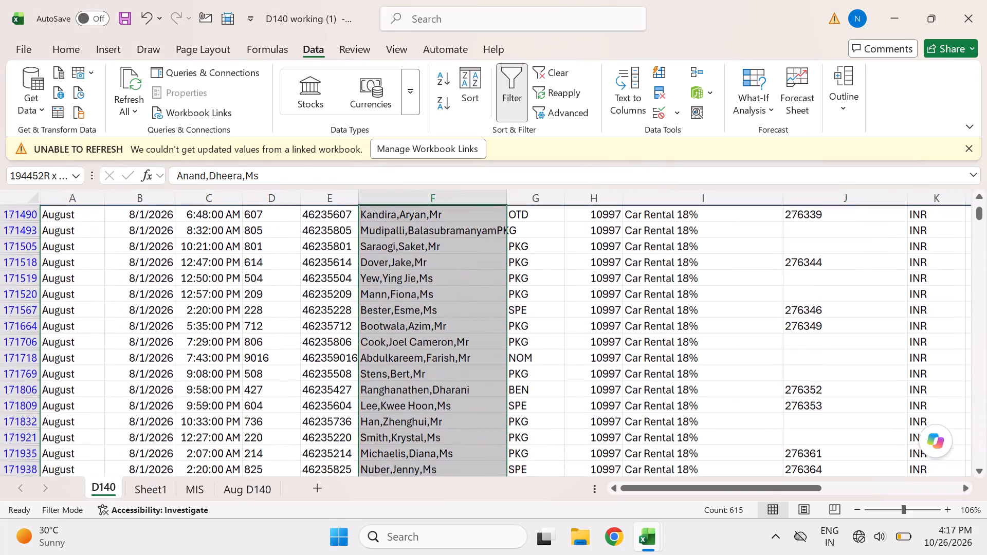
click(422, 231)
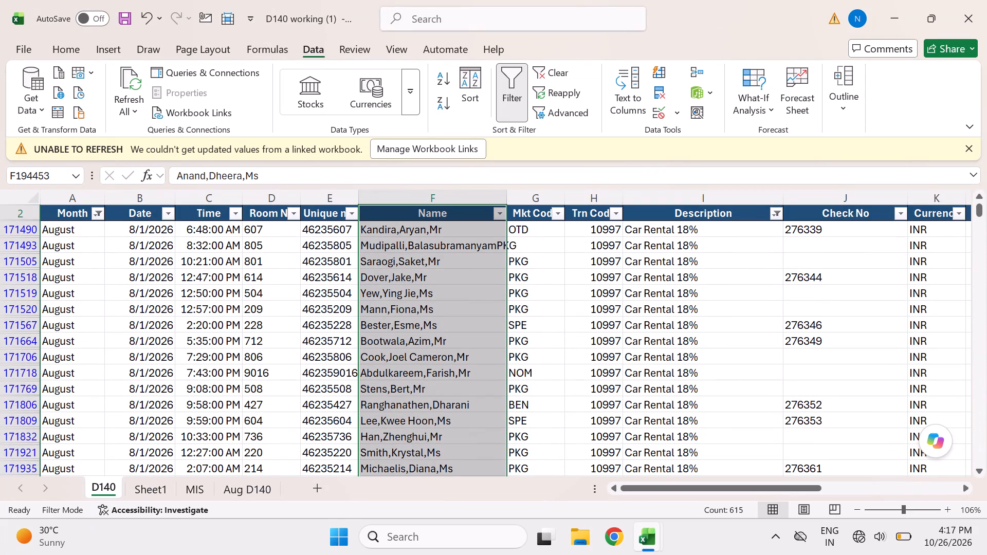
key(Left)
key(Left)
key(Left)
key(Left)
key(Left)
key(Left)
key(Left)
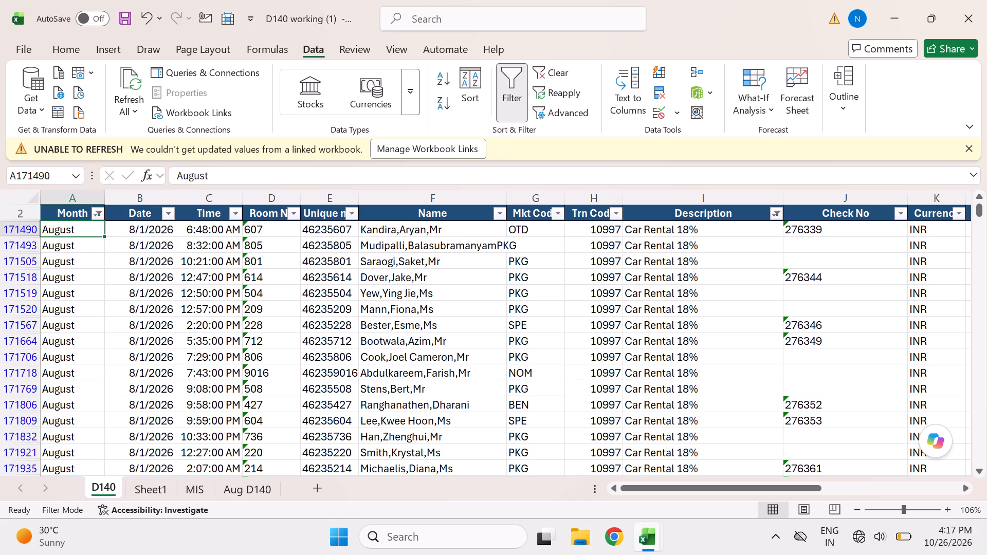
key(Left)
Switch back to the Consolidated MIS Report workbook and recheck the date, duty slip, room number and guest name in the room 723 row.
key(alt+Tab)
key(Right)
key(Right)
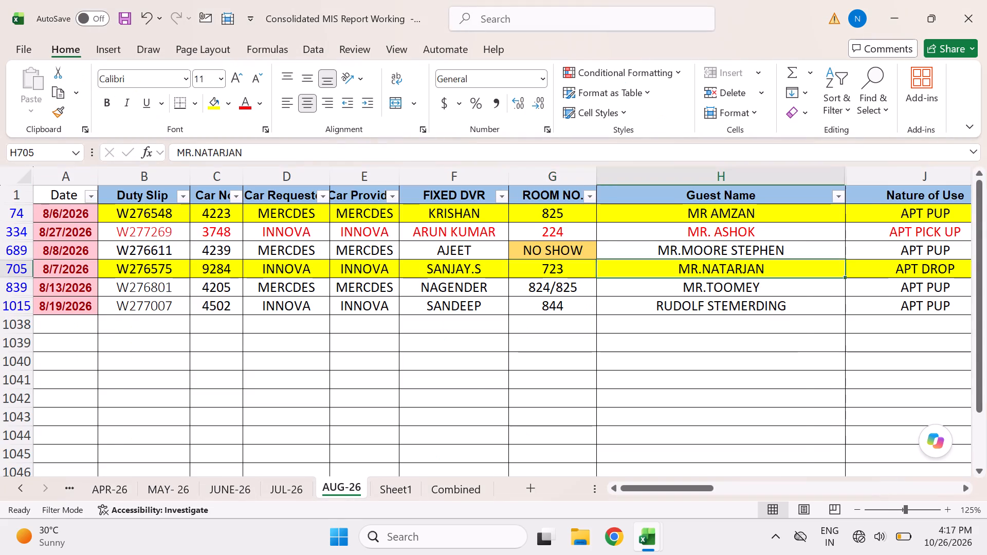
key(Right)
key(Left)
key(Left)
key(Left)
key(Left)
key(Left)
key(Left)
key(Left)
key(Left)
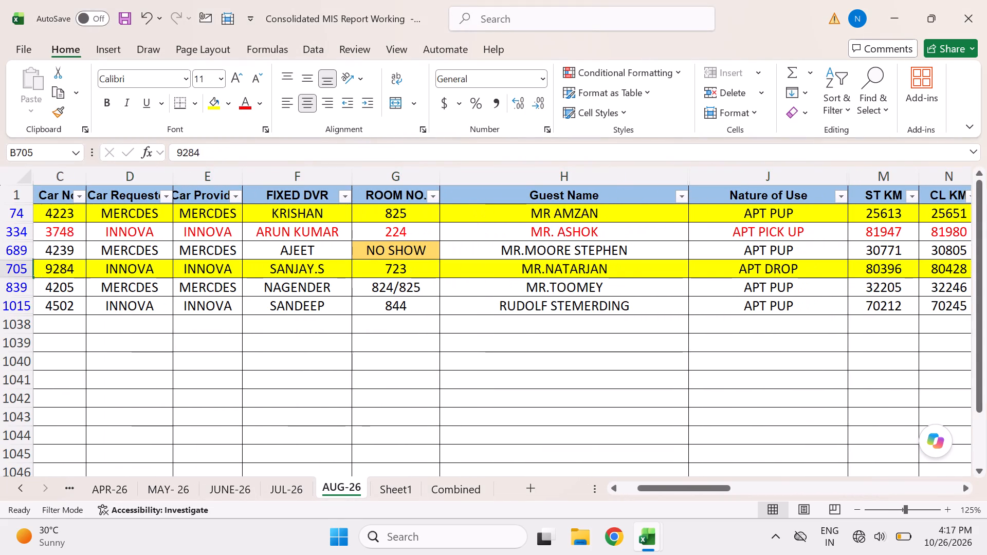
key(Left)
key(Left)
key(Right)
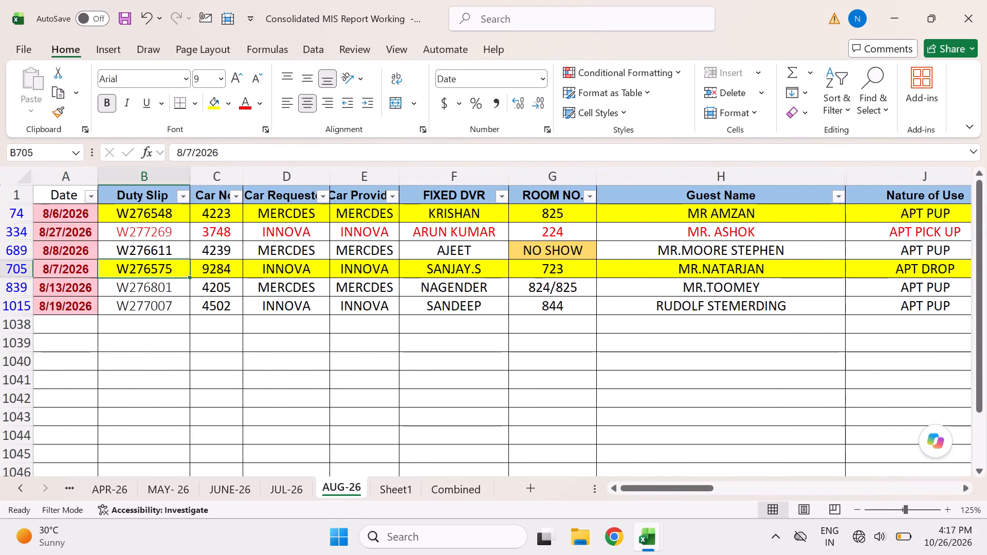
key(Right)
key(Right)
key(Right)
key(Right)
key(Right)
key(Left)
key(Left)
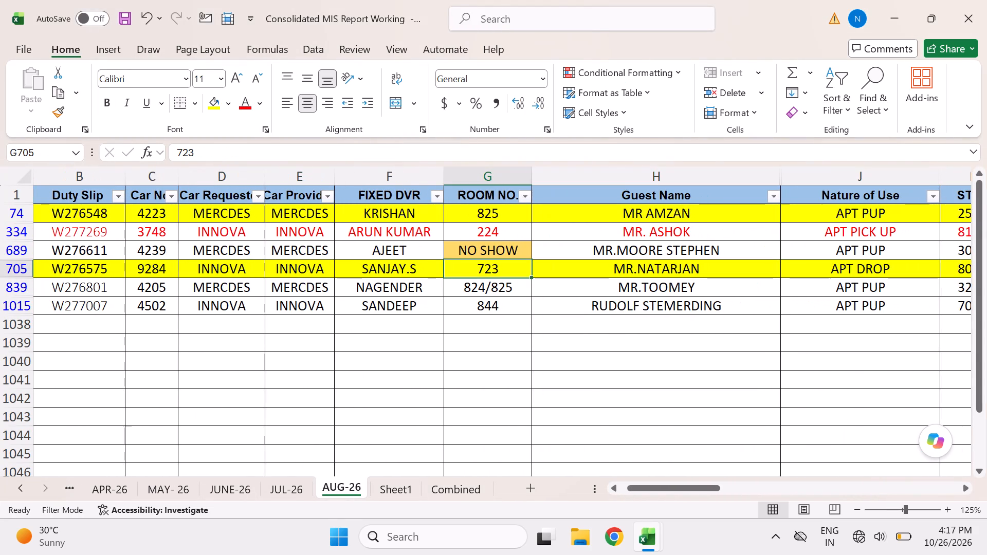
Switch to the D140 workbook, search the Room No column's filter values for 723, and close the filter without applying it.
key(Up)
key(Down)
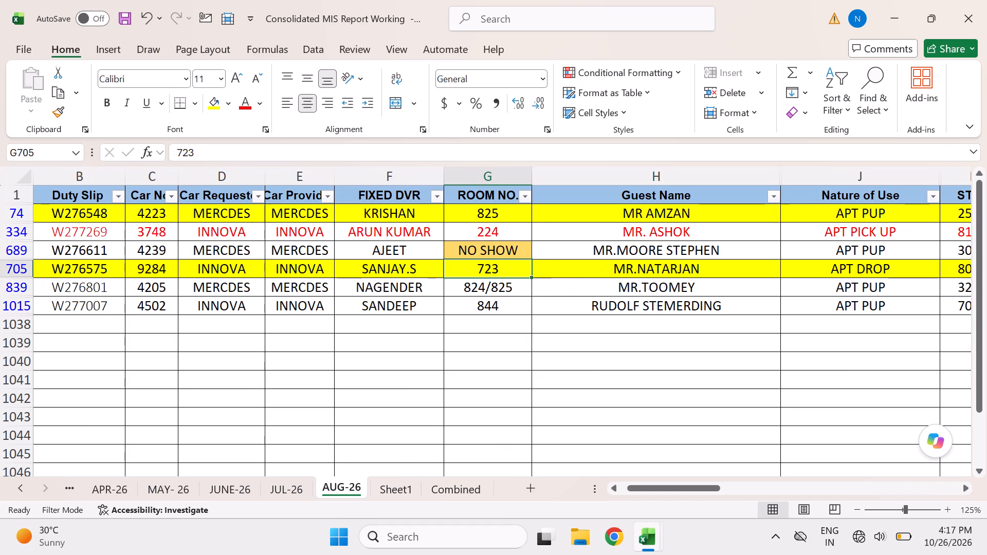
key(alt+Tab)
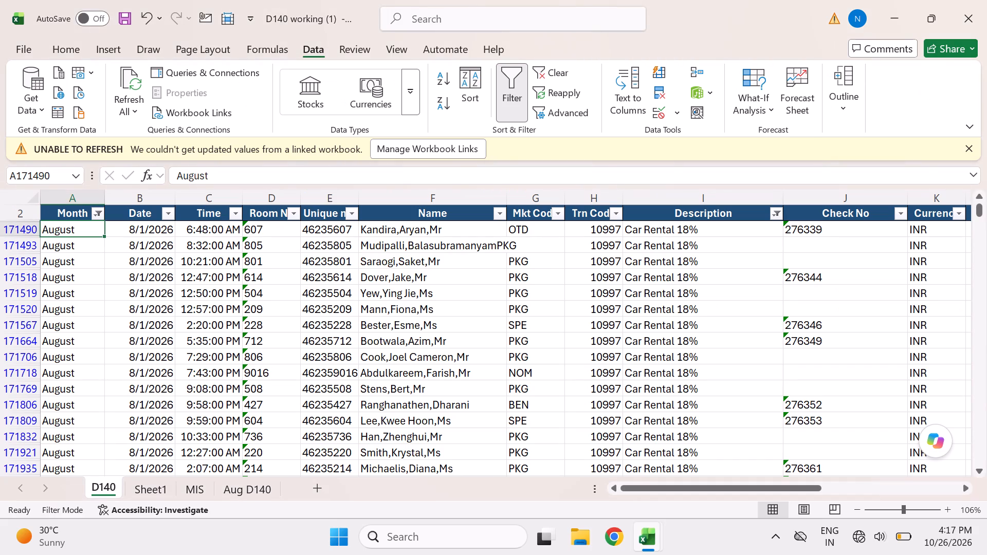
click(292, 218)
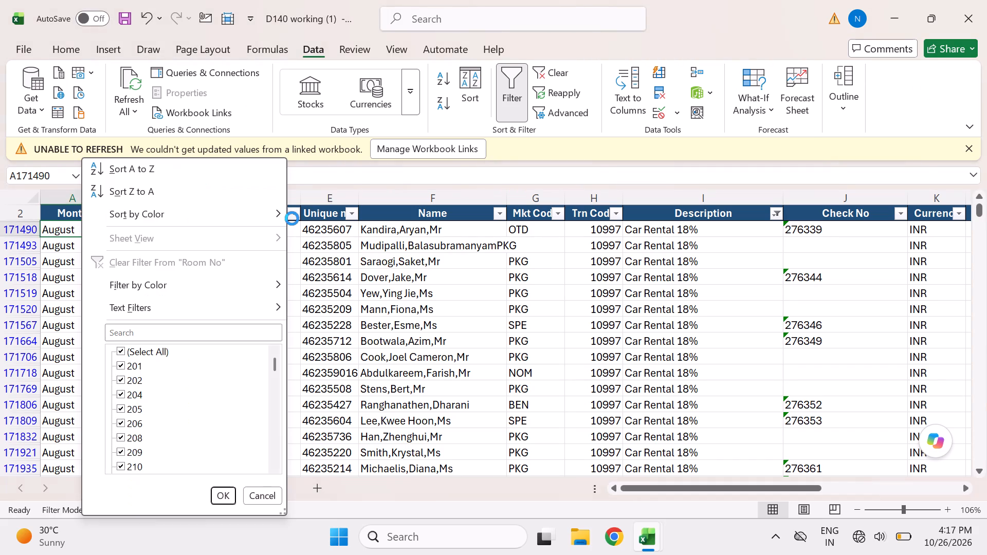
click(156, 335)
text(723)
key(BackSpace)
key(BackSpace)
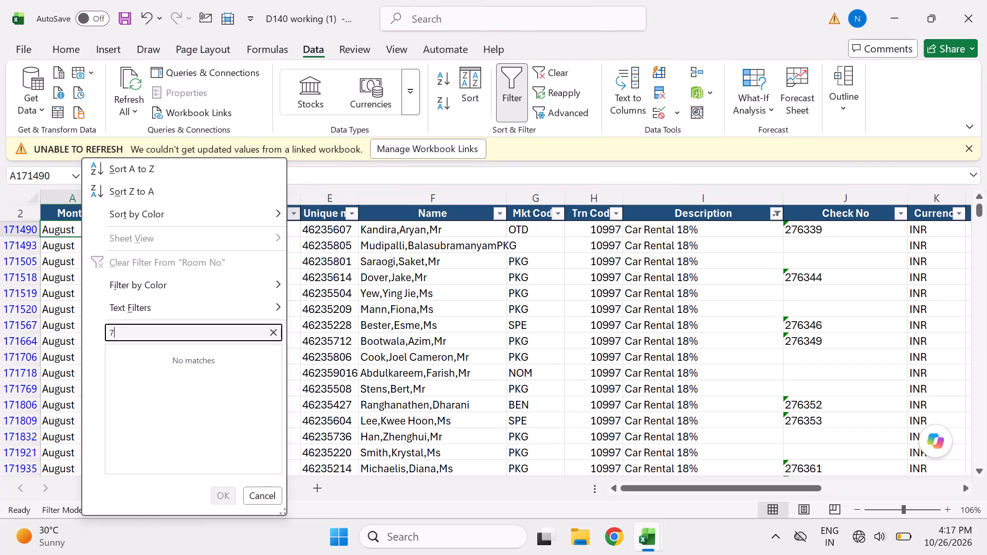
key(BackSpace)
click(436, 223)
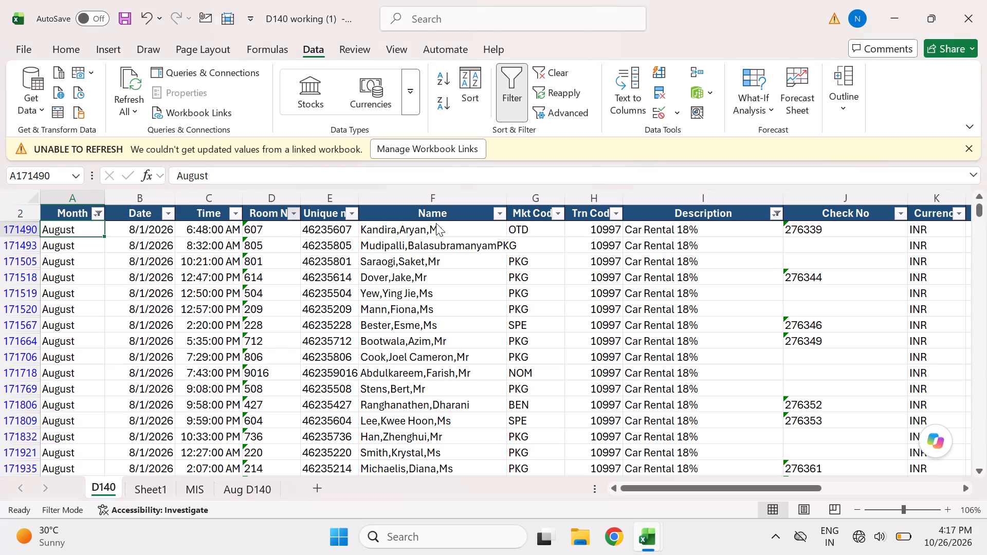
Return to the Consolidated MIS Report workbook and review the room 723 row on AUG-26 from its date through the guest name and nature of use.
key(alt+Tab)
key(Right)
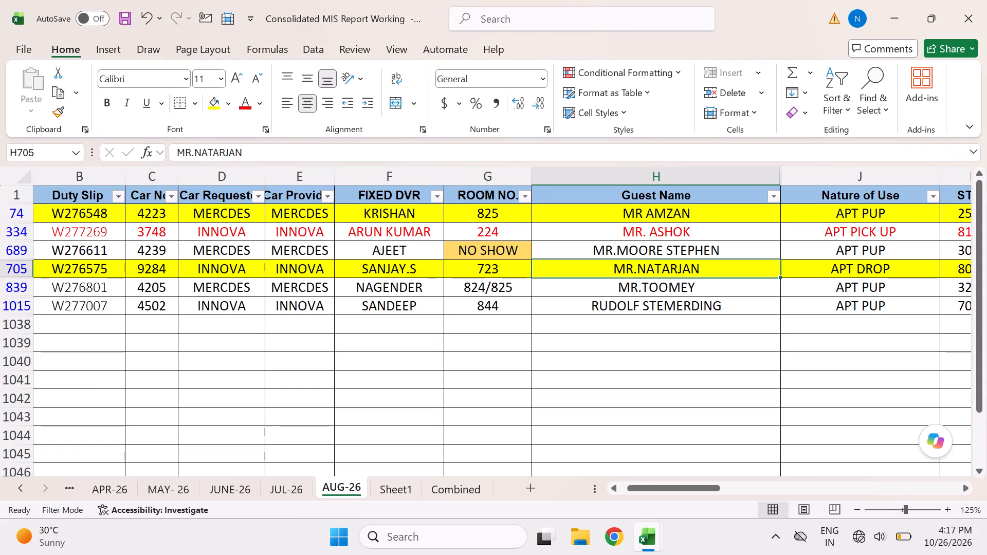
key(Left)
key(Left)
key(Left)
key(Left)
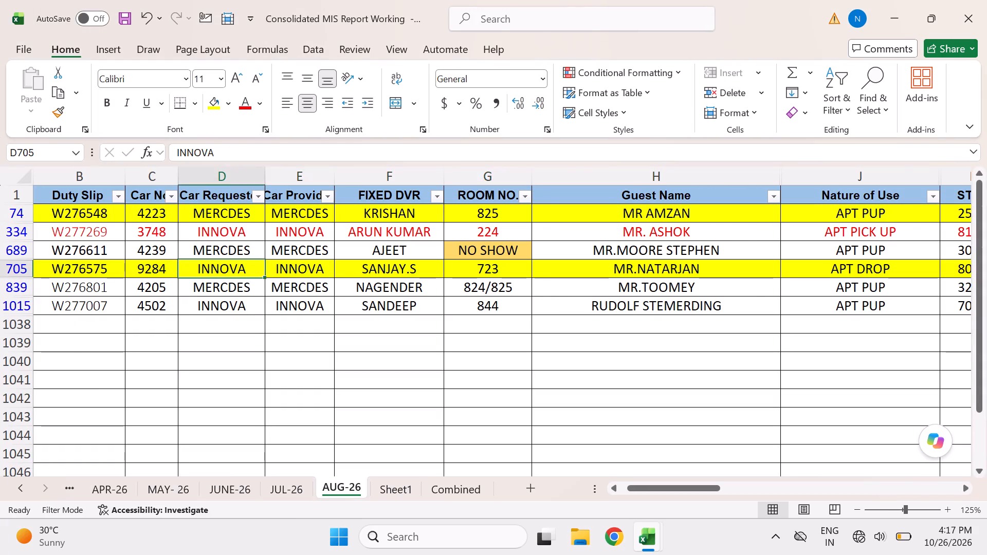
key(Left)
key(Left)
key(Left)
key(Left)
key(Left)
key(Left)
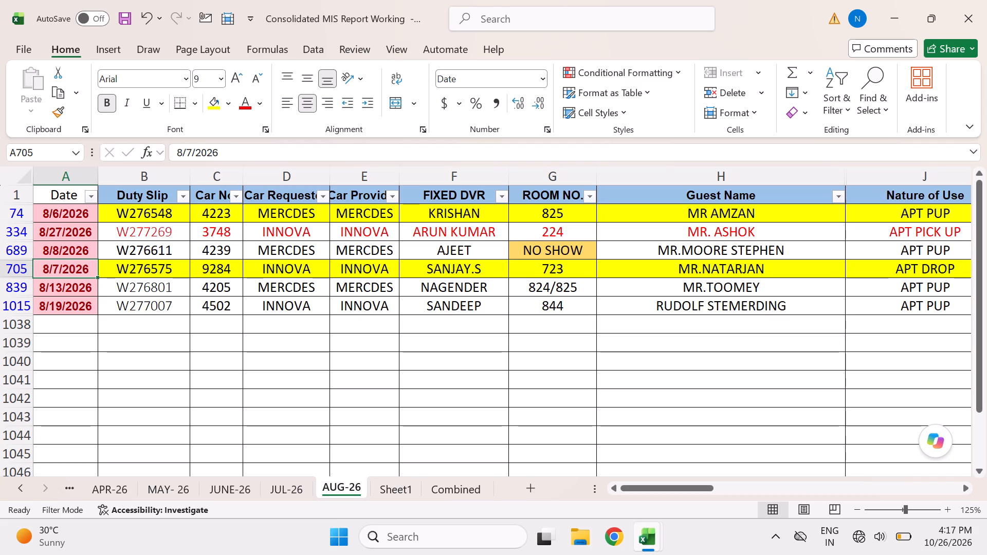
key(Right)
key(Right)
key(Right)
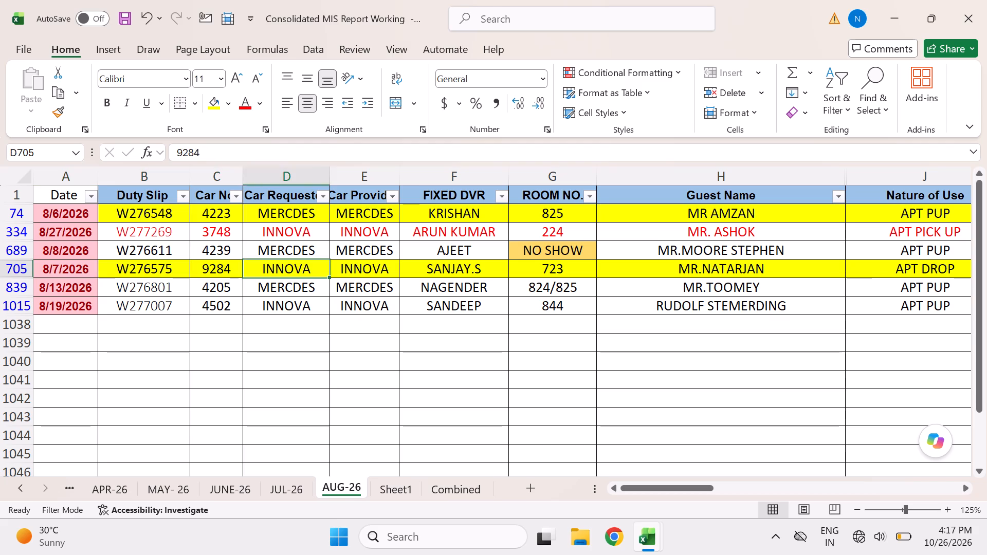
key(Right)
key(Right)
key(Right)
key(Right)
key(Right)
key(Left)
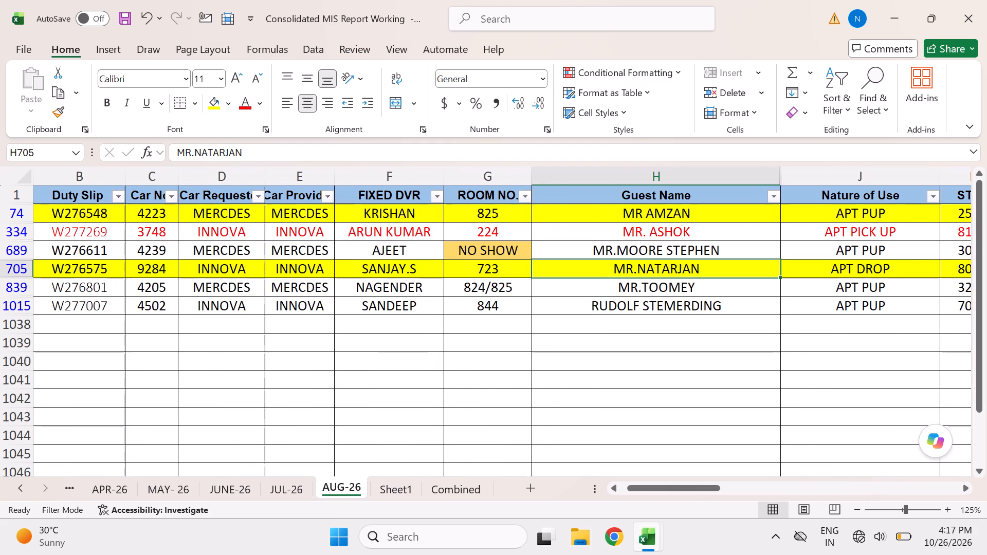
Switch to the D140 workbook and filter the Name column to the Natarajan entry by searching its values for nat.
key(alt+Tab)
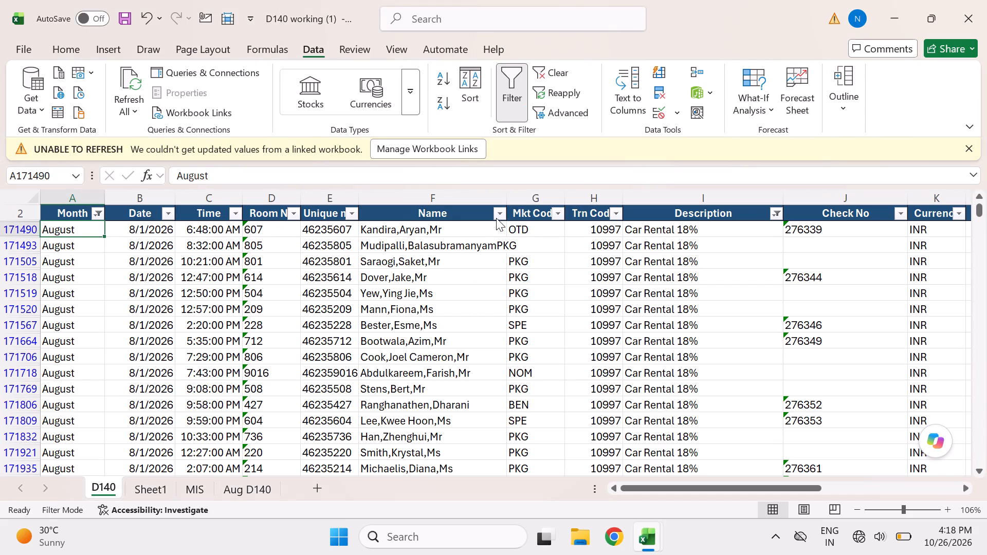
click(502, 213)
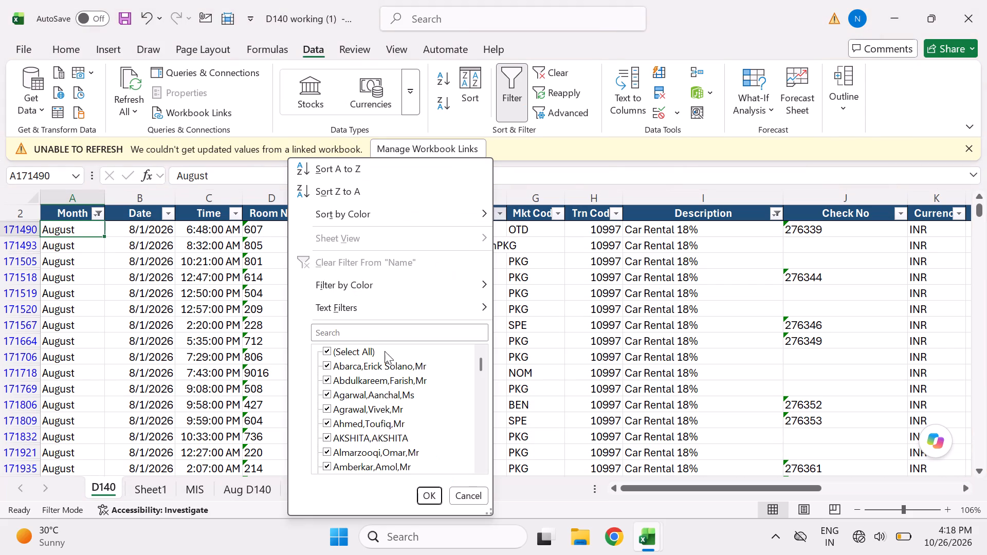
click(370, 335)
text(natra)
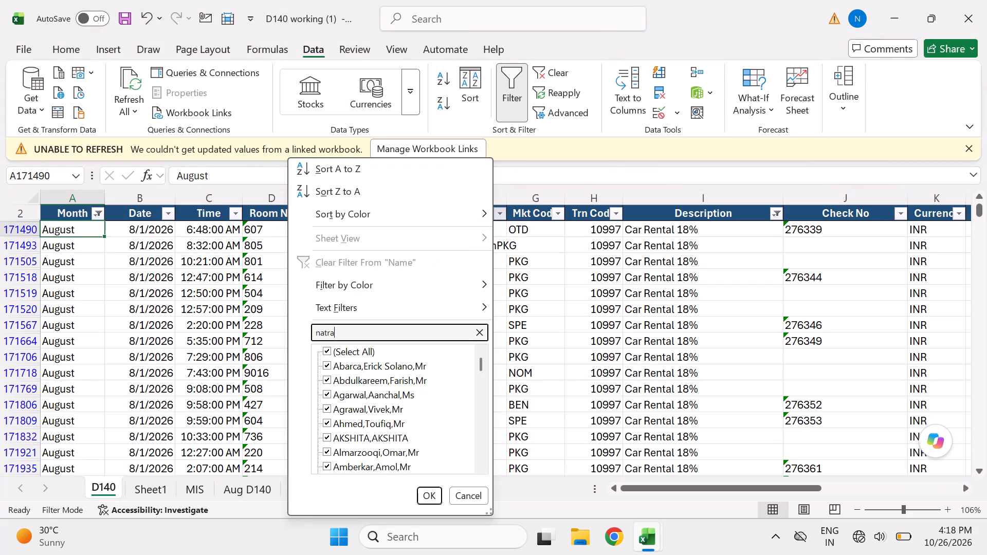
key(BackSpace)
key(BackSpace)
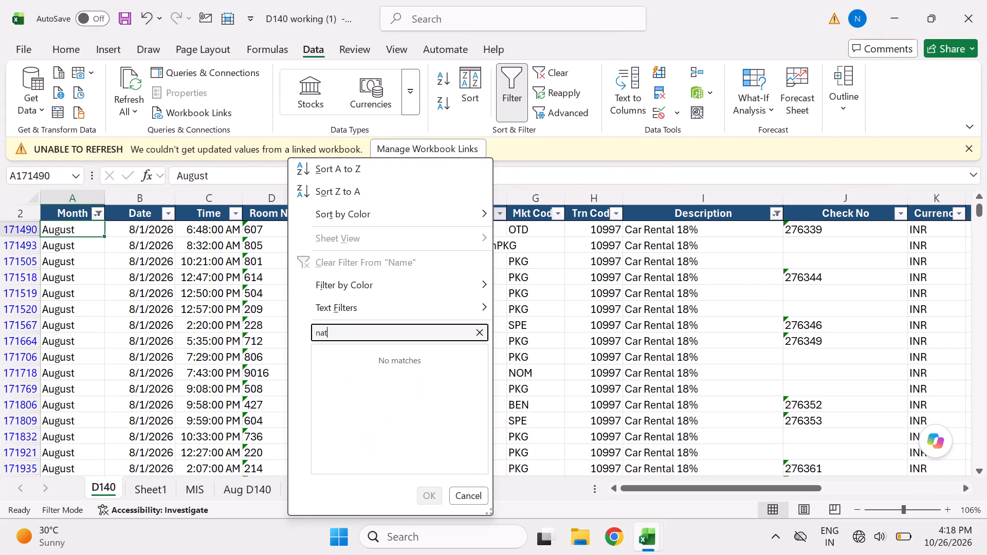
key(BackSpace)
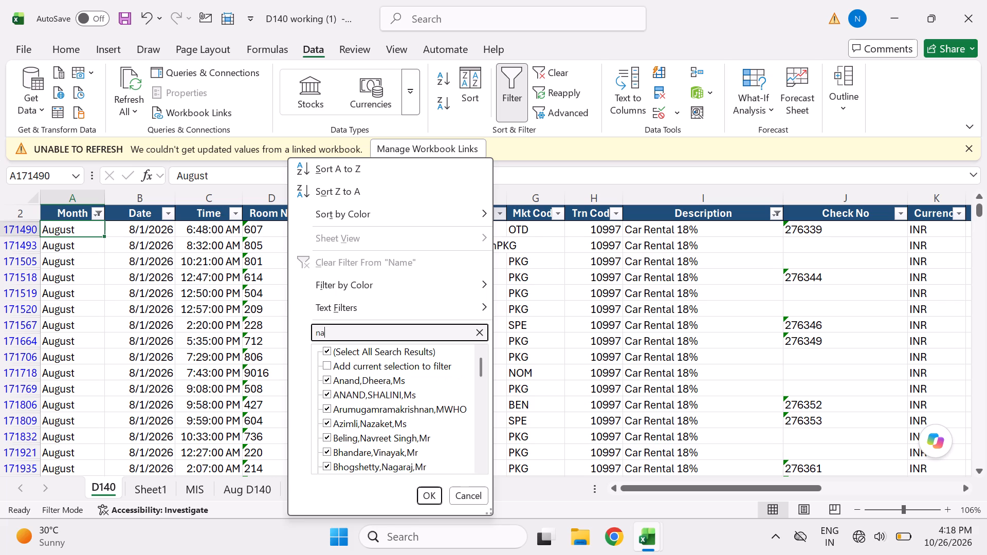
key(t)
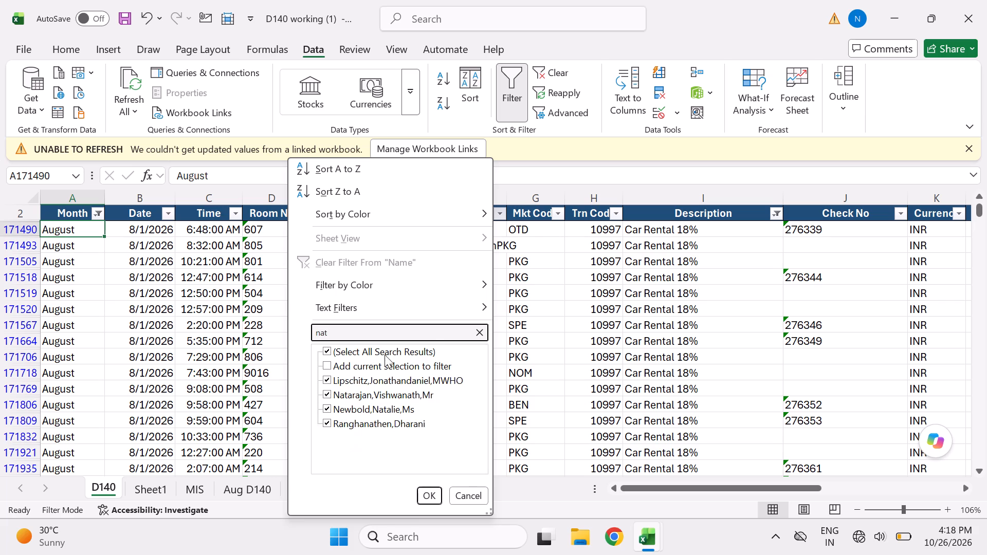
click(385, 347)
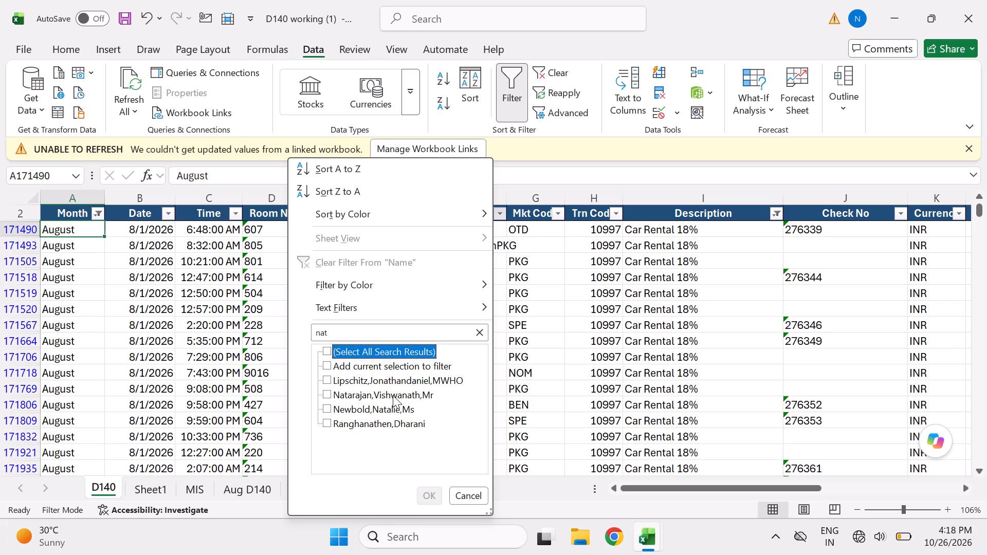
click(394, 394)
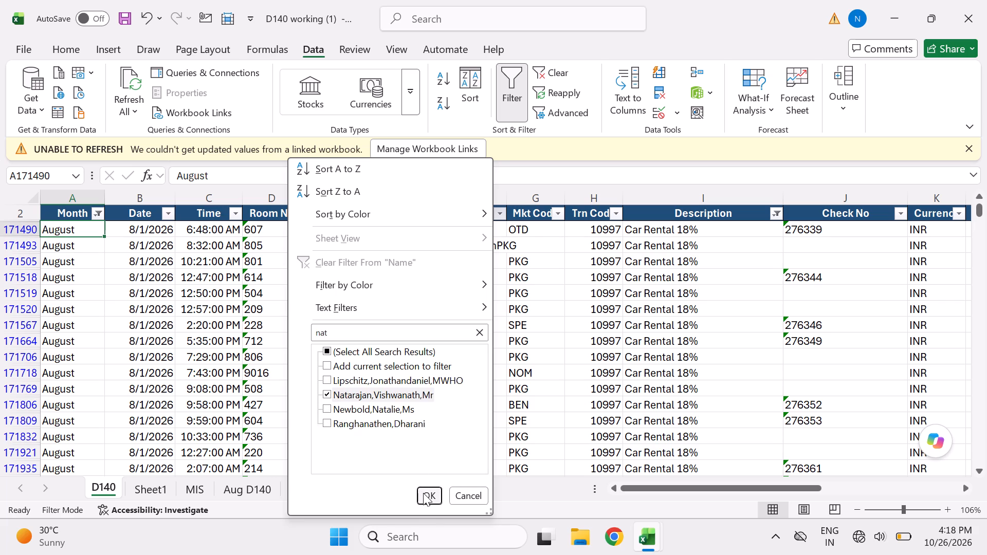
click(423, 493)
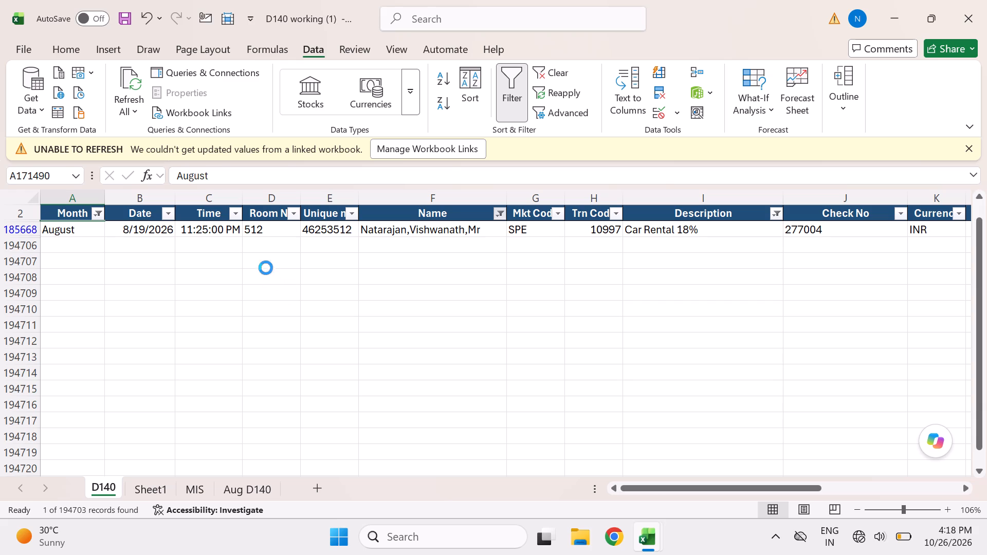
Compare the filtered D140 posting's room number and date with the room 723 row's date in the Consolidated MIS Report workbook.
click(265, 236)
key(Down)
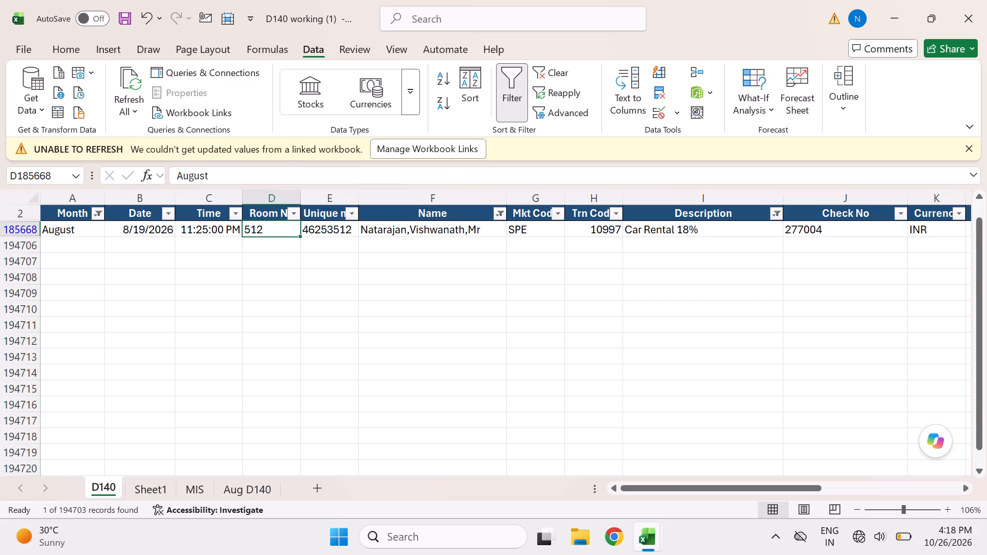
key(Left)
key(Up)
key(Left)
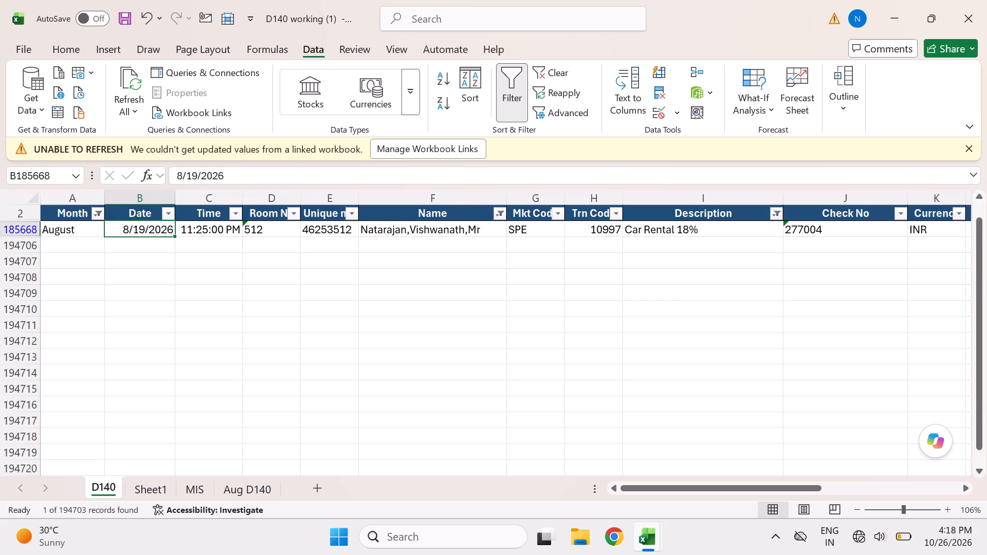
key(alt+Tab)
key(Left)
key(Left)
key(Left)
key(Left)
key(Left)
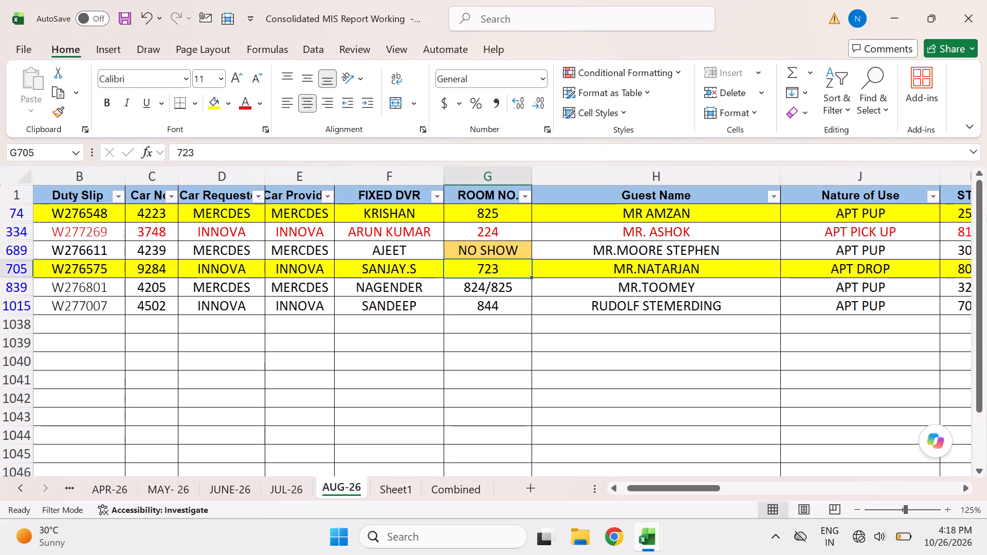
key(Left)
key(Left)
key(Left)
key(Left)
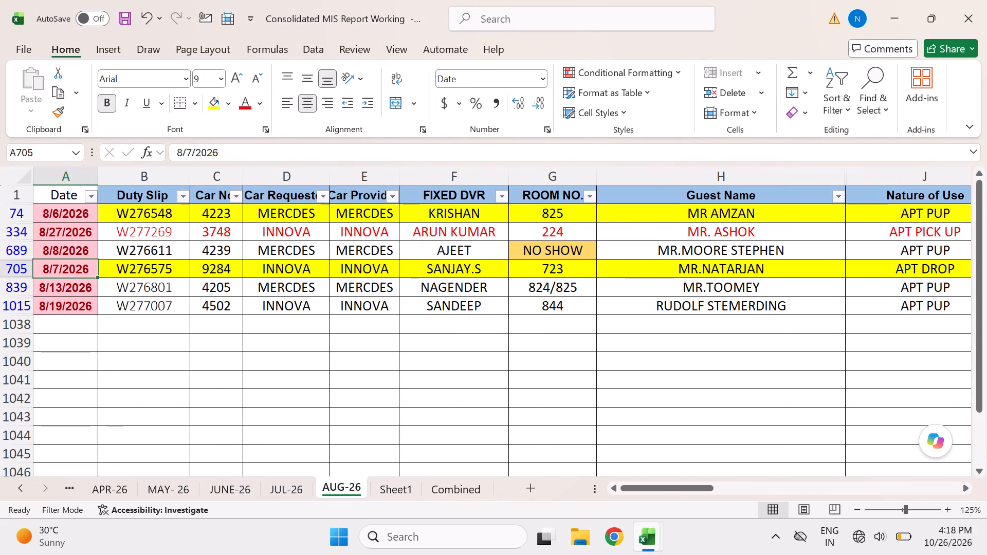
Review the room 723 row on AUG-26 from its duty slip across to the Auditors Remarks and Amount columns.
key(Right)
key(Right)
key(Right)
key(Right)
key(Right)
key(Right)
key(Right)
key(Right)
key(Right)
key(Right)
key(Right)
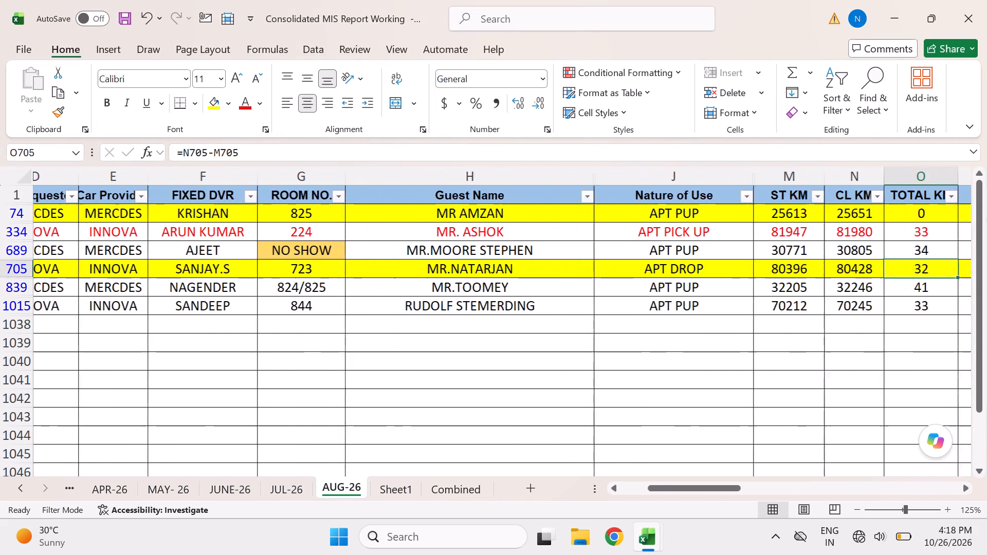
key(Right)
key(Right)
key(Right)
key(Right)
key(Right)
key(Right)
key(Right)
key(Right)
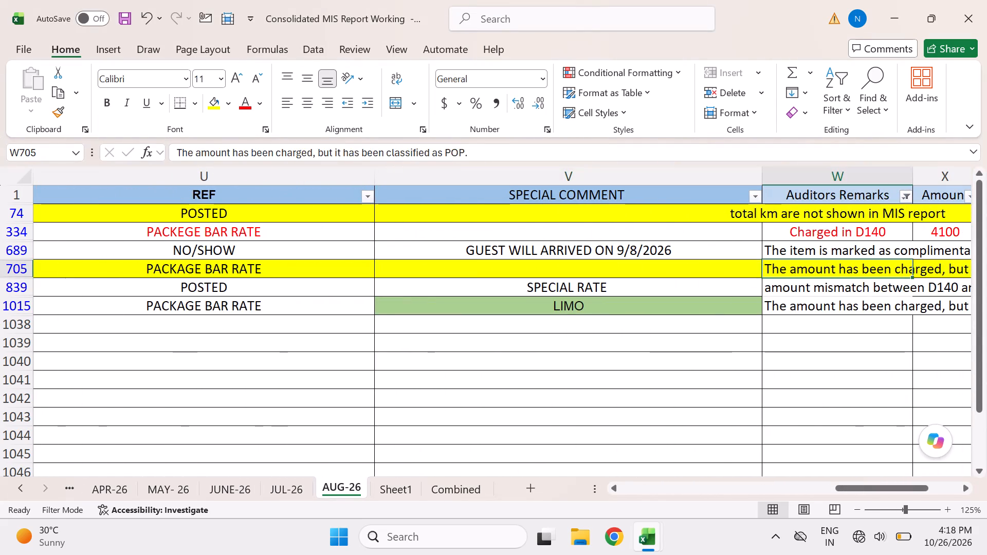
key(Right)
key(Left)
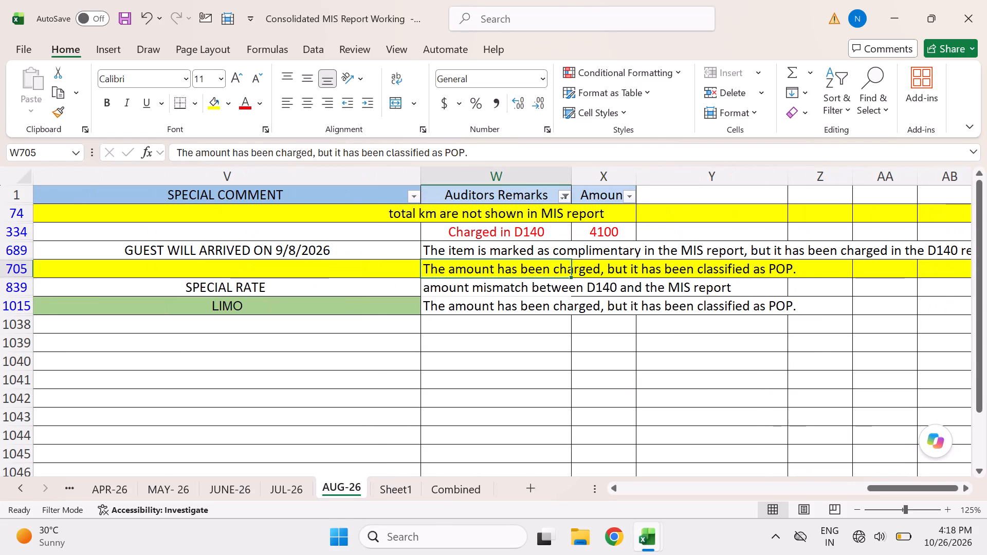
Recheck the COMMENT, Amount, POSTED DATE and REF entries in the room 723 row.
key(Left)
key(Left)
key(Left)
key(Left)
key(Left)
key(Left)
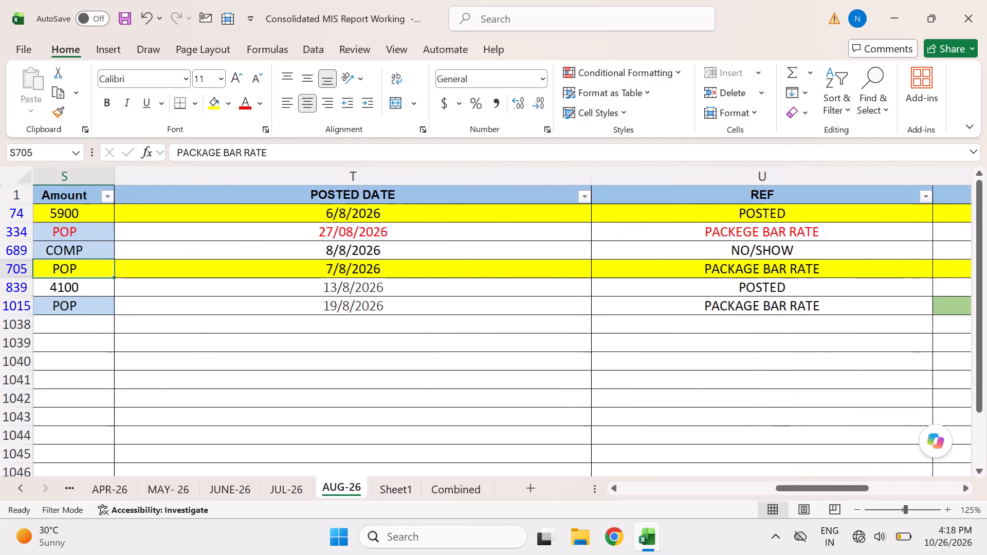
key(Right)
key(Right)
key(Left)
key(Left)
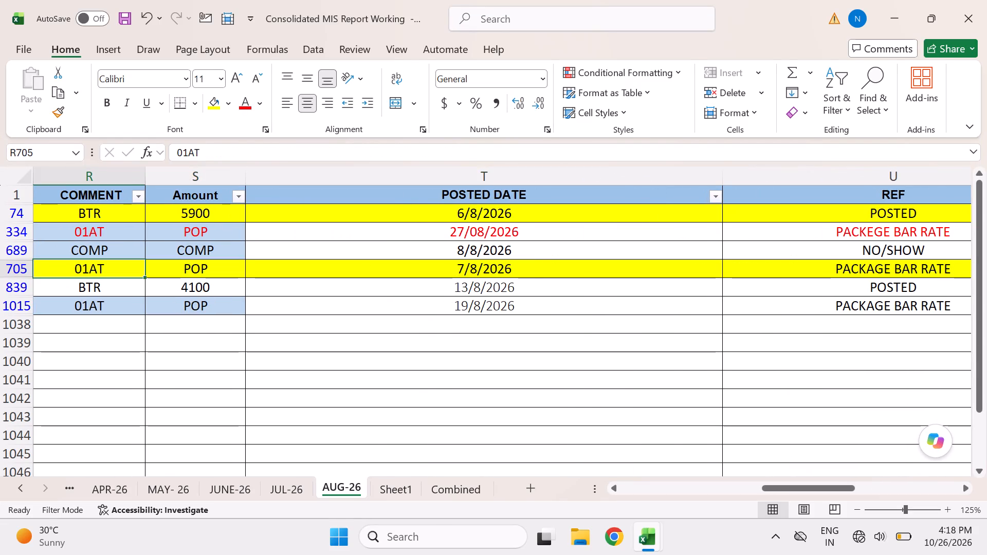
key(Right)
key(Right)
Return to the D140 workbook and examine the filtered posting from its month through the name, market code and description.
key(alt+Tab)
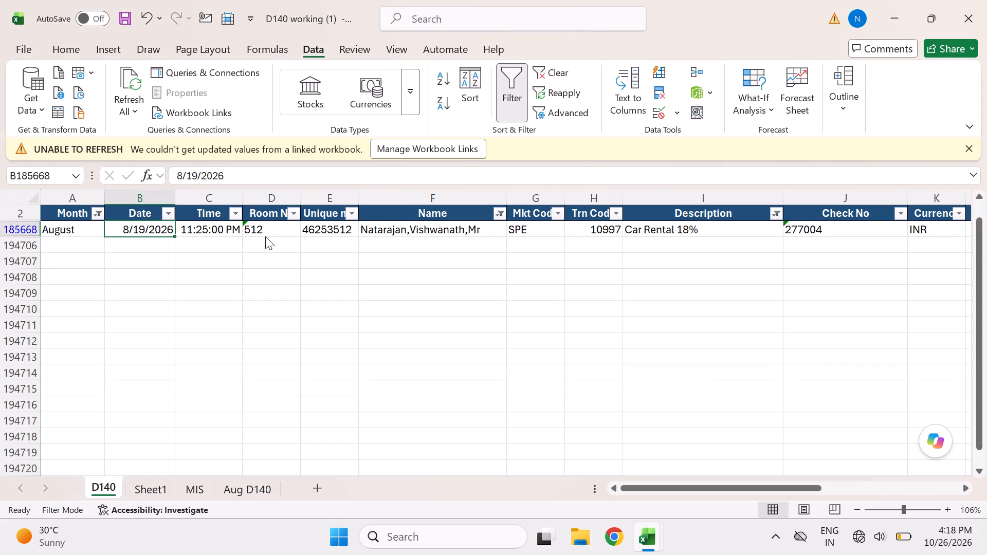
key(Left)
key(Left)
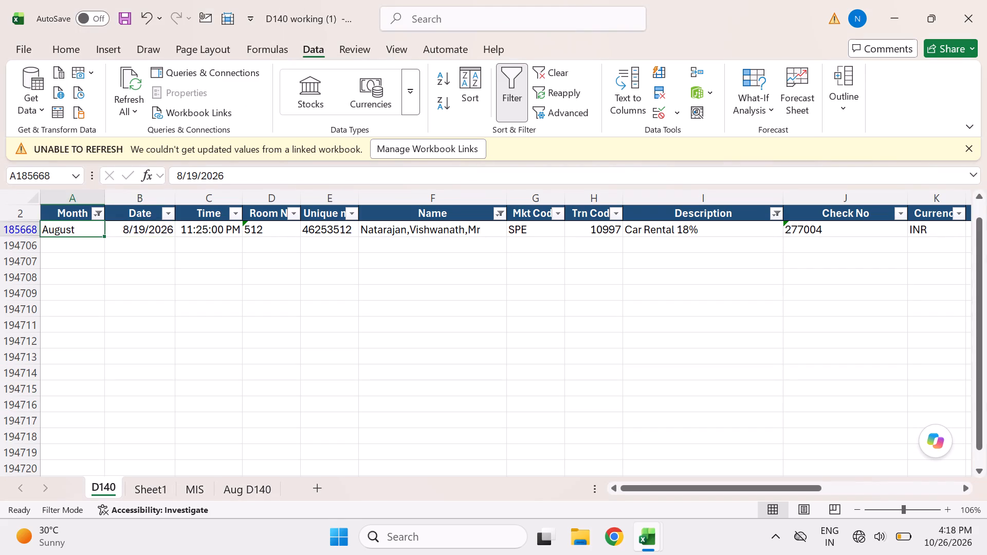
key(Left)
key(Right)
key(Right)
key(Right)
key(Right)
key(Right)
key(Right)
key(Right)
key(Right)
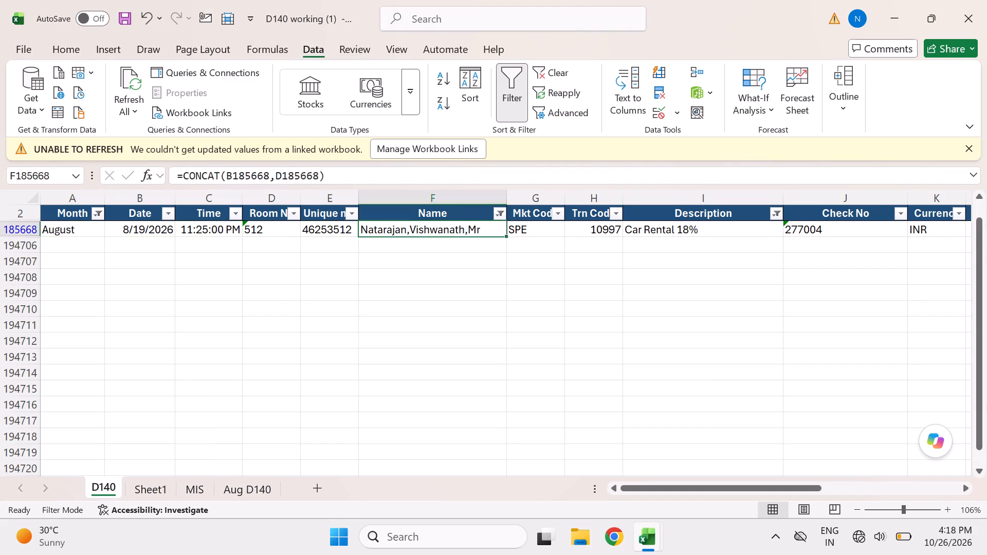
Return to the Consolidated MIS Report workbook and check the REF and SPECIAL COMMENT entries in the room 723 row.
key(Right)
key(Right)
Glance at the room 723 row's remarks in the Consolidated MIS workbook, and review the check number, debit and credit of the D140 posting.
key(alt+Tab)
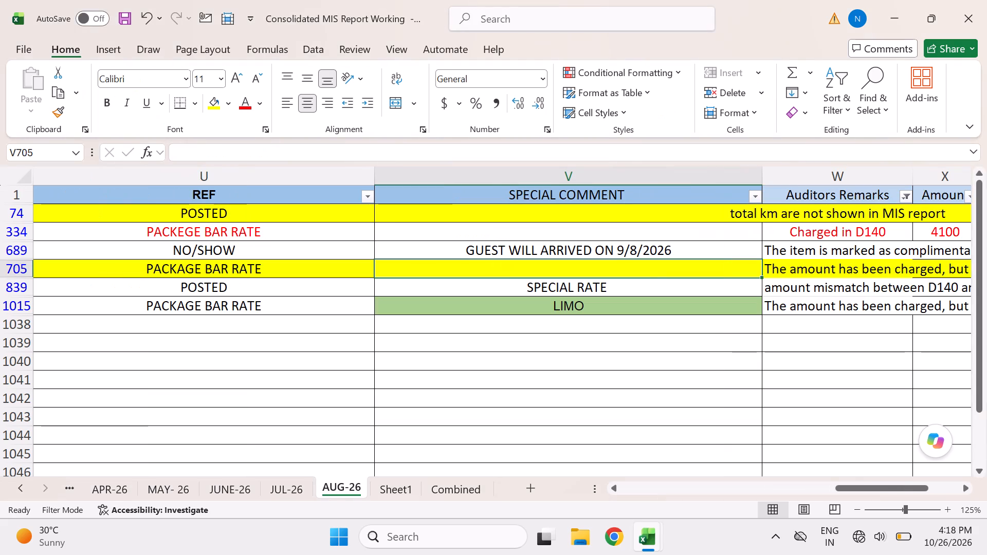
key(alt+Tab)
key(Right)
key(Right)
key(Right)
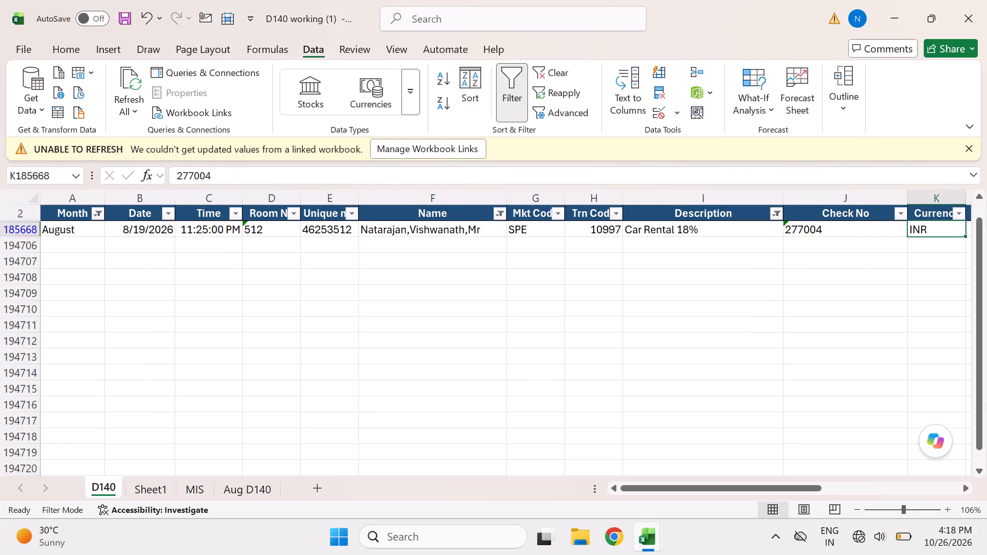
key(Right)
key(Right)
key(Right)
key(Right)
key(Right)
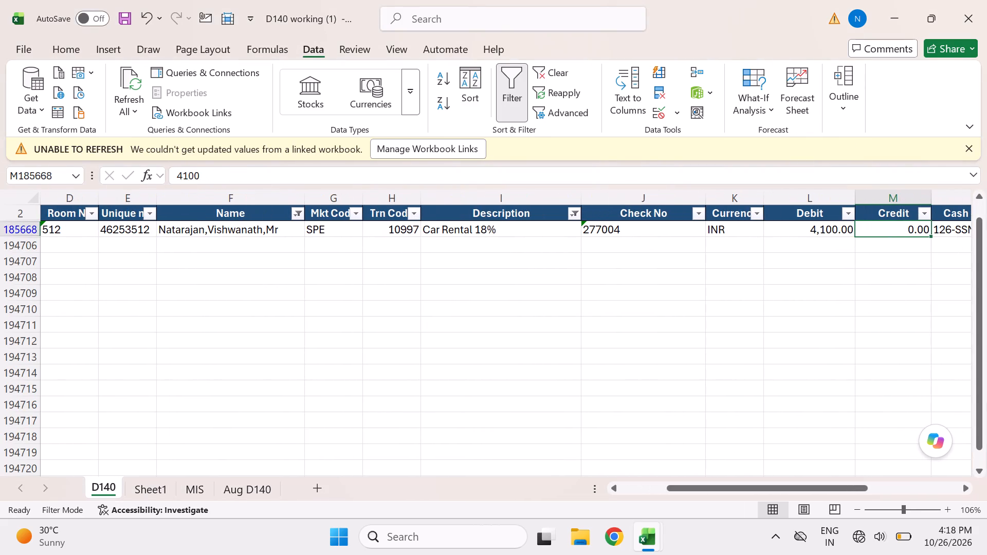
key(Right)
key(Right)
key(Right)
key(Left)
key(Left)
key(Left)
key(Left)
key(Left)
key(Left)
key(Left)
key(Left)
key(Left)
key(Left)
key(Left)
key(Left)
key(Left)
key(Left)
key(Left)
key(Left)
key(Left)
key(Left)
key(Left)
key(Left)
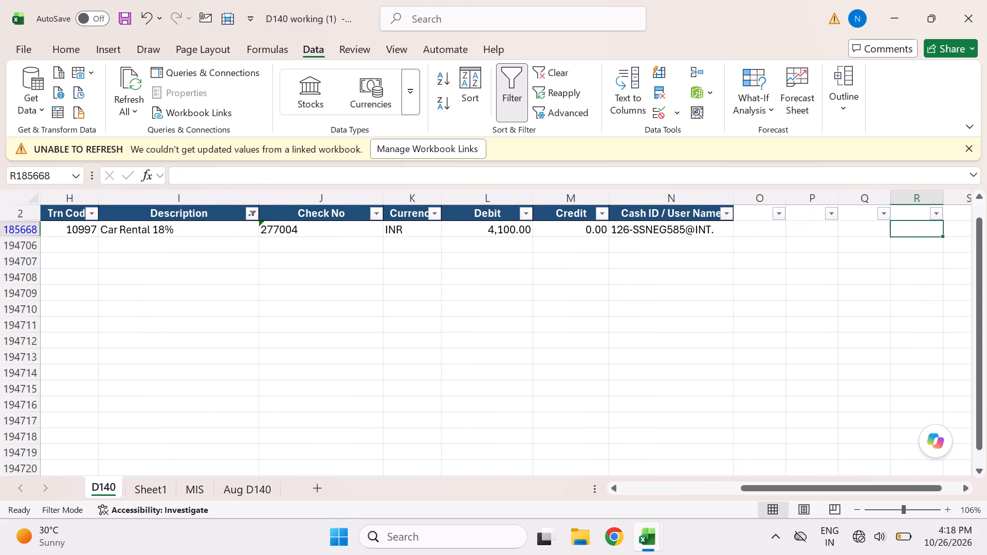
Open Sheet1 of the D140 workbook and look through all of its guest arrival and pickup records.
click(162, 495)
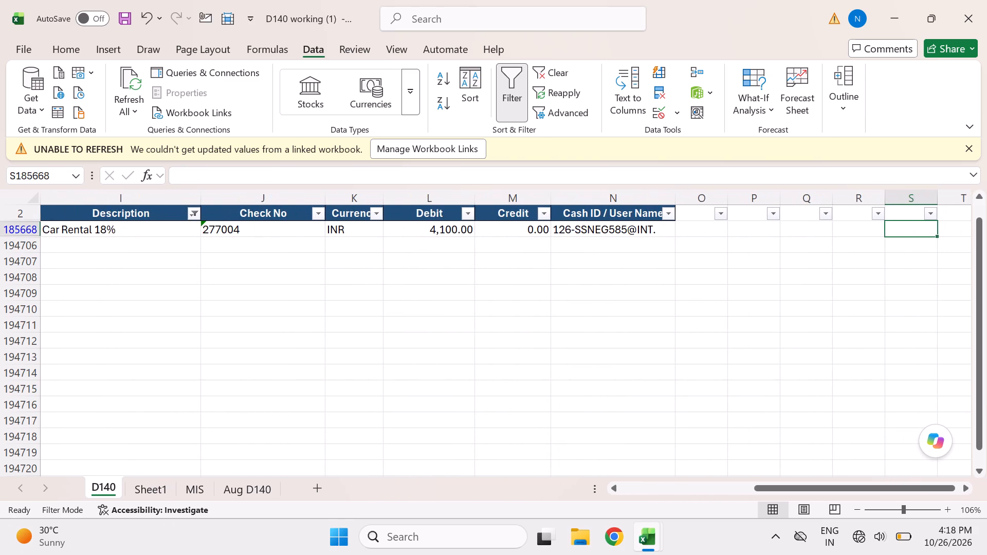
double_click(140, 477)
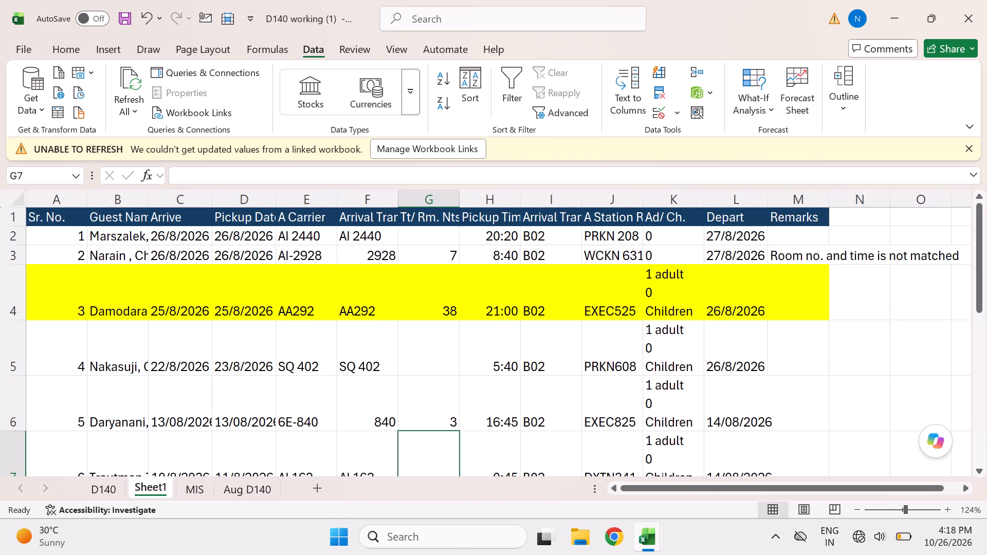
click(331, 240)
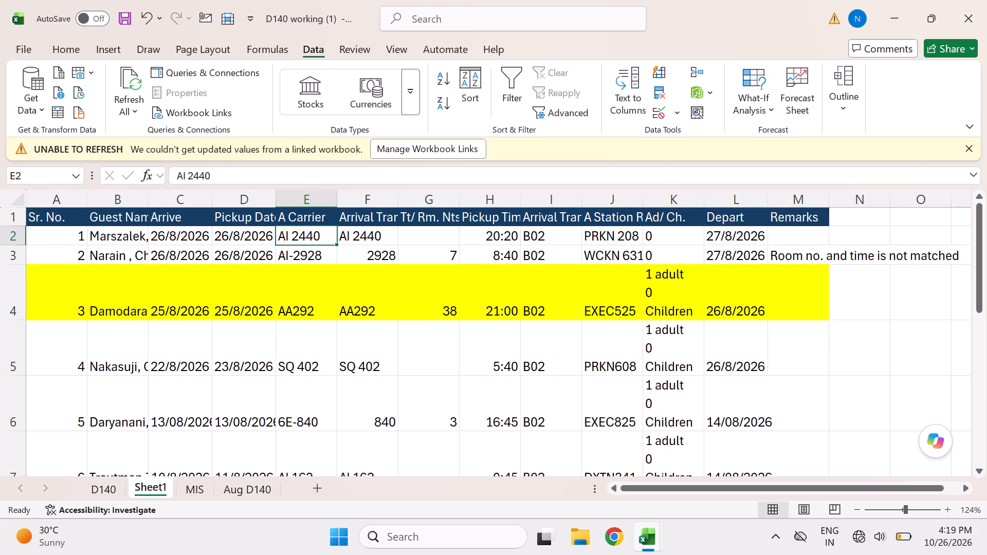
key(Right)
key(Right)
key(Right)
key(Right)
key(Right)
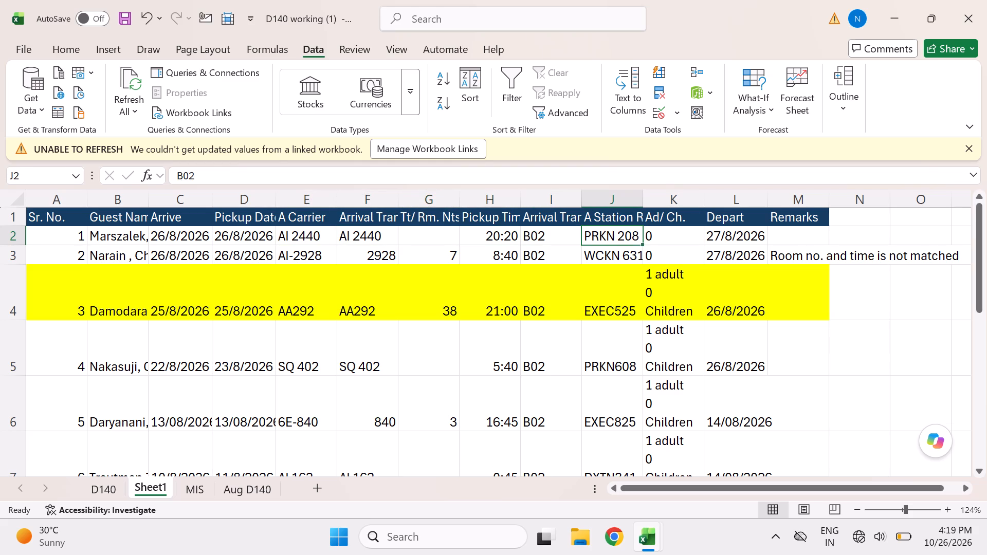
scroll(331, 240, down, 3)
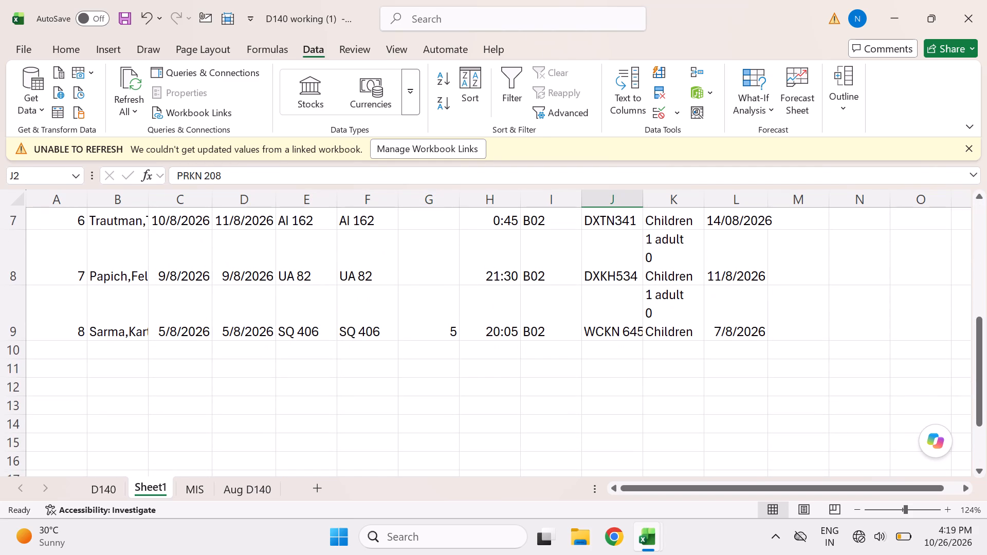
scroll(241, 368, up, 3)
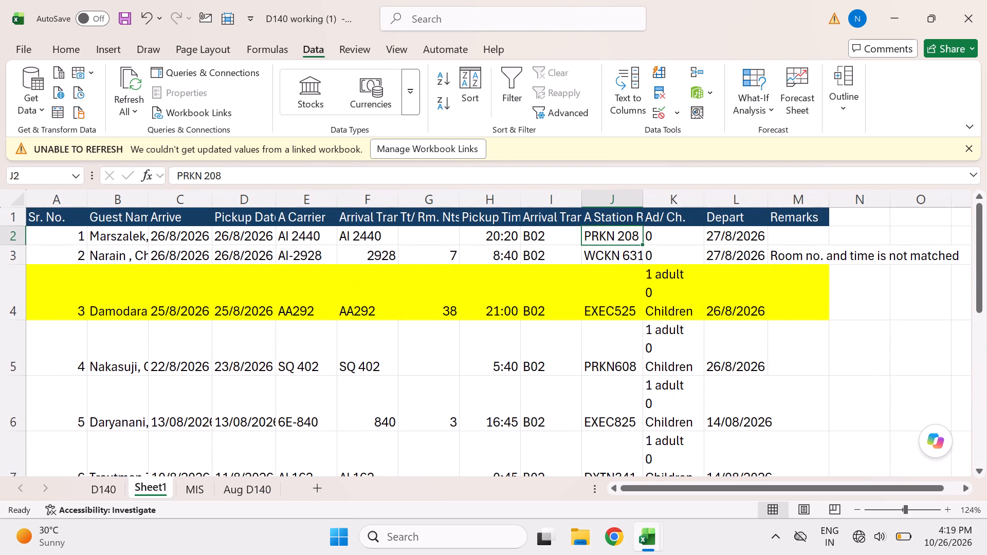
Examine the first record on Sheet1 across its columns, from serial number and guest name to departure and remarks.
click(204, 246)
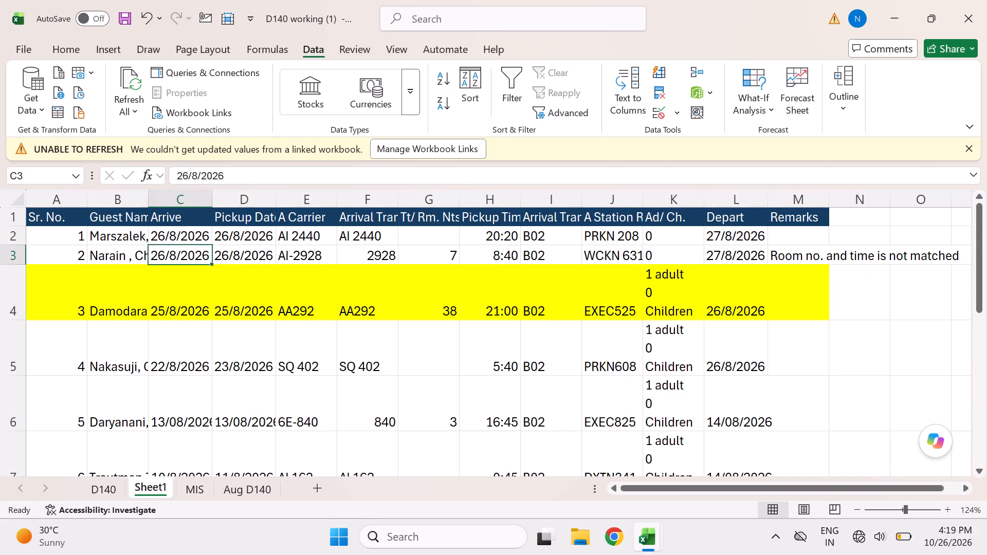
key(Up)
key(Left)
key(Left)
key(Left)
key(Left)
key(Right)
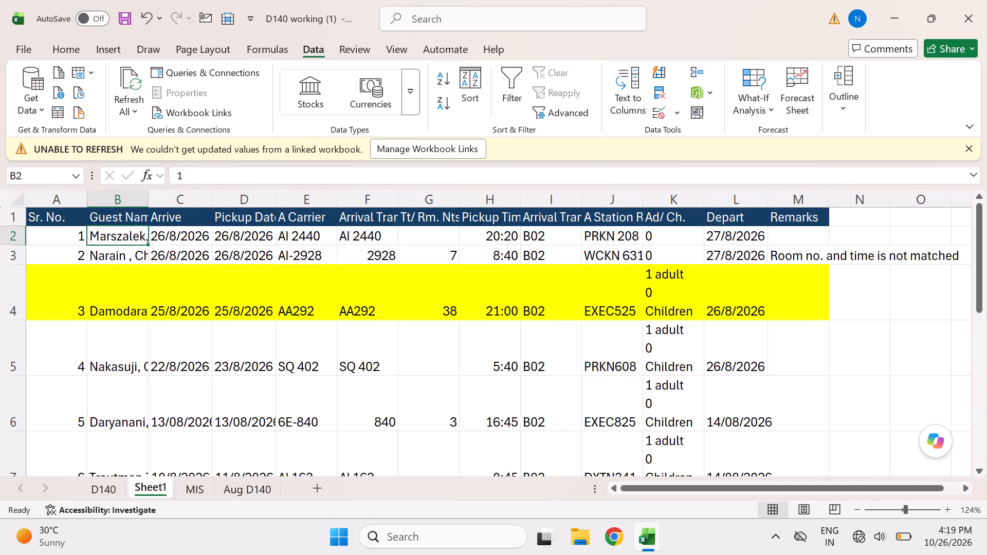
key(Right)
key(Right)
key(Right)
key(Right)
key(Right)
key(Right)
key(Right)
key(Right)
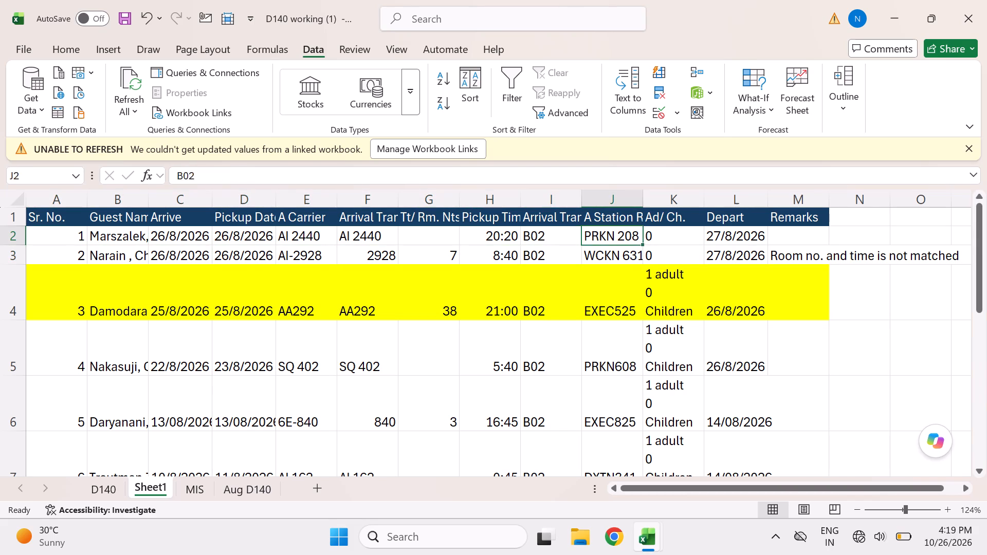
key(Right)
key(Right)
key(Right)
Apply all borders to the whole arrival and pickup table on Sheet1, range A1:M9, including its header row.
key(Up)
key(Left)
key(Left)
key(Left)
key(Left)
key(Left)
key(Left)
key(Left)
key(Left)
key(Left)
key(Left)
key(Left)
key(Left)
key(Left)
key(Left)
key(Left)
key(Left)
key(Left)
key(Left)
key(Left)
key(Left)
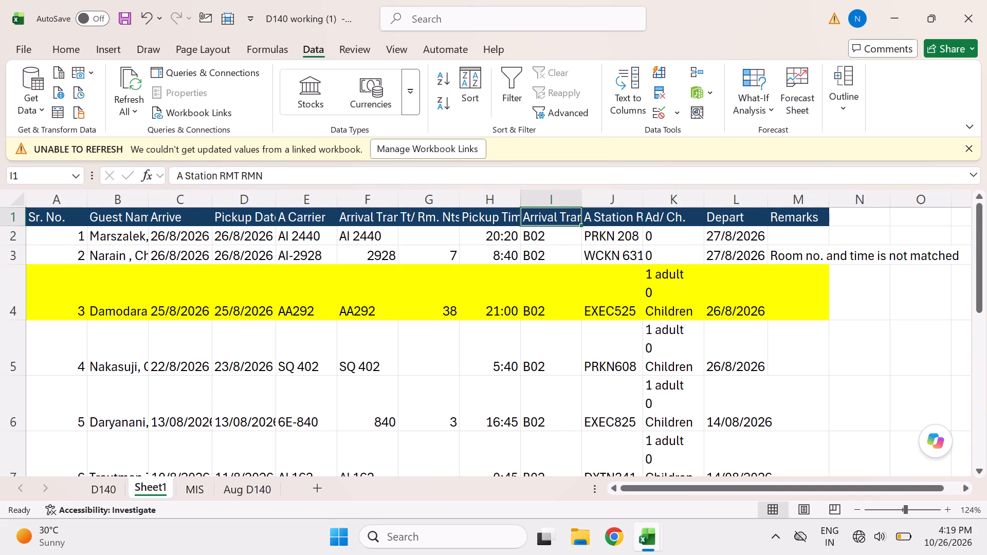
key(shift+Down)
key(shift+Down)
key(shift+Down)
key(shift+Down)
key(shift+Down)
key(shift+Down)
key(shift+Down)
key(shift+Down)
key(shift+Down)
key(shift+Down)
key(shift+Down)
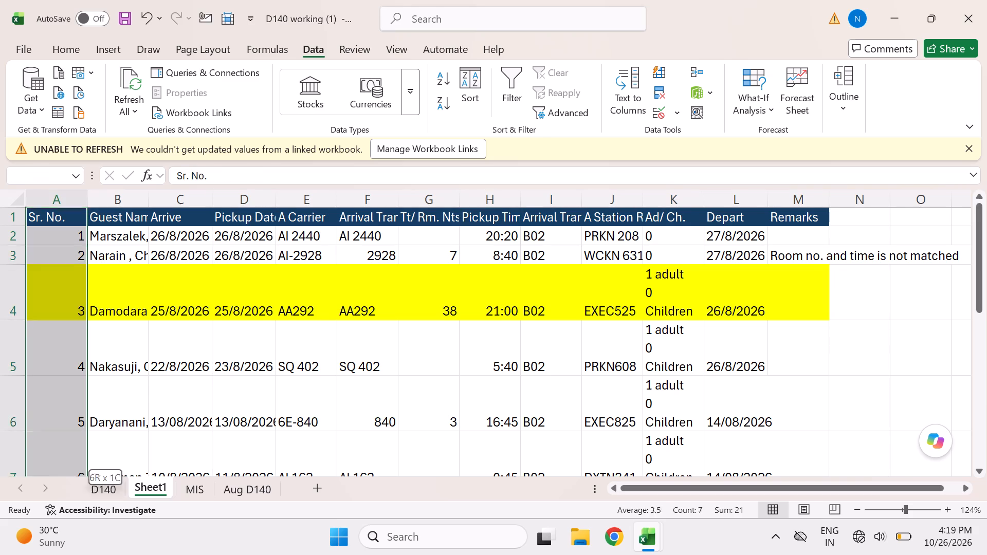
key(shift+Down)
key(shift+Up)
key(shift+Up)
key(shift+Up)
key(shift+Up)
key(shift+Right)
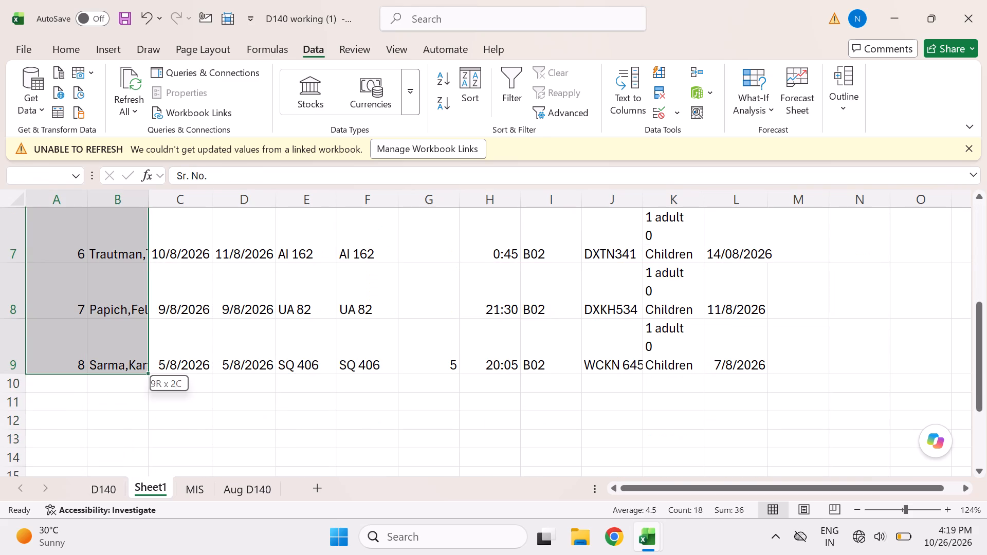
key(shift+Right)
key(shift+Right)
key(shift+Right)
key(shift+Right)
key(shift+Right)
key(shift+Right)
key(shift+Right)
key(shift+Right)
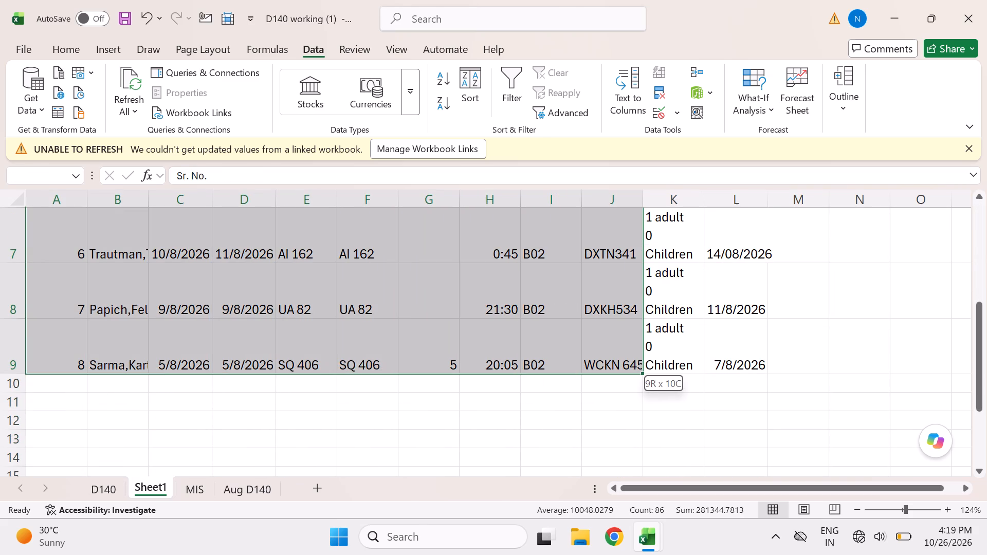
key(shift+Right)
key(shift+Right)
key(shift+Right)
text(hba)
scroll(308, 382, up, 1)
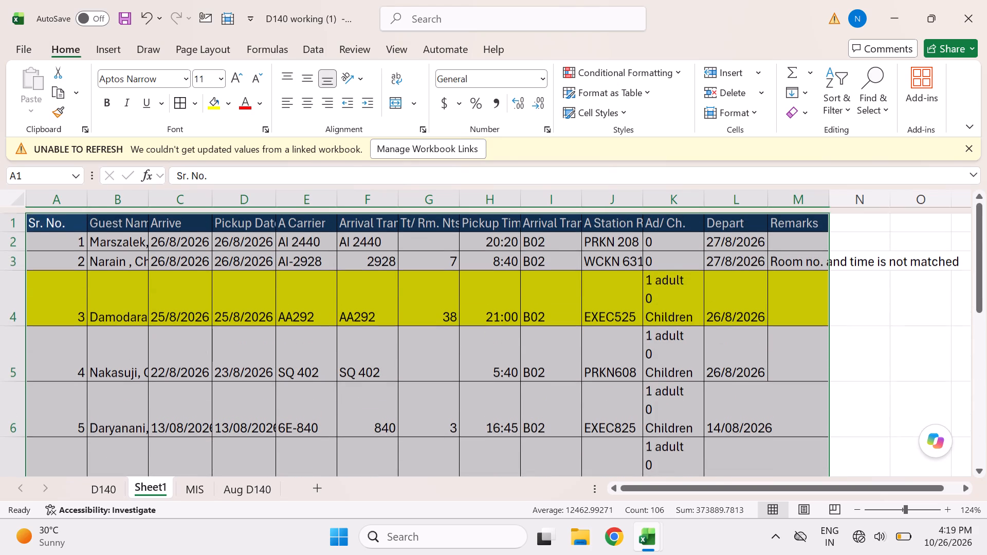
Glance at the MIS sheet, and examine the room 409 car-rental postings on Aug D140 across their date, room, guest and market code columns.
scroll(308, 382, up, 1)
click(193, 492)
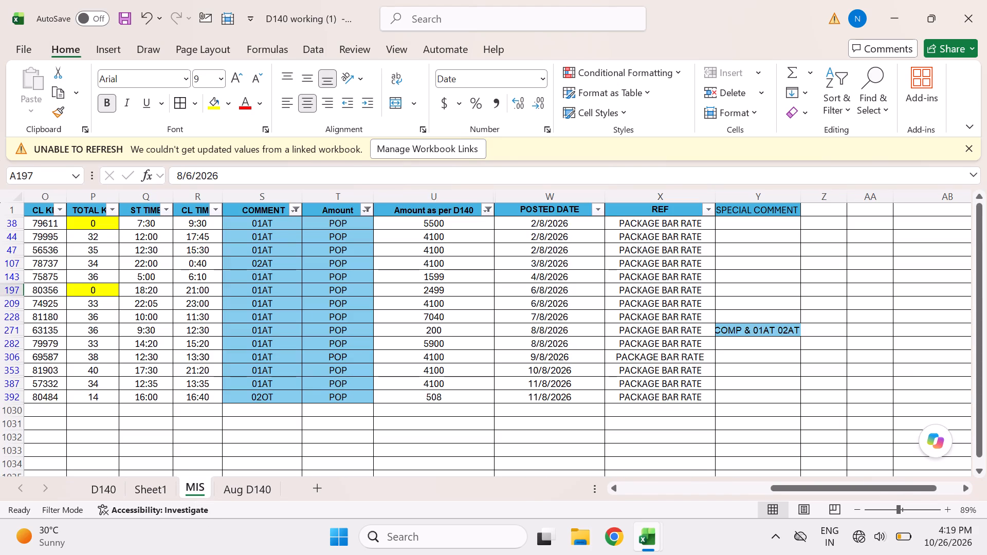
click(263, 496)
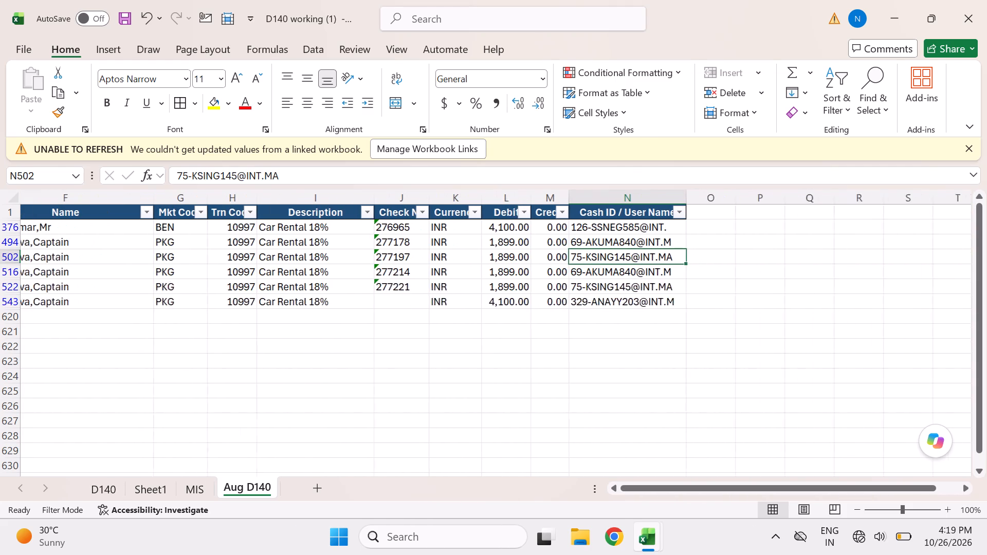
scroll(520, 292, right, 2)
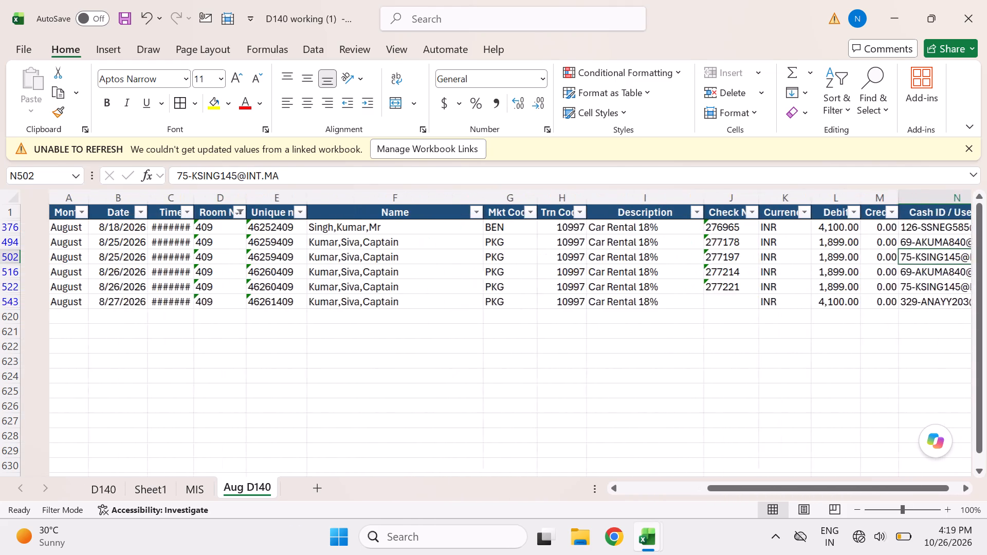
click(309, 248)
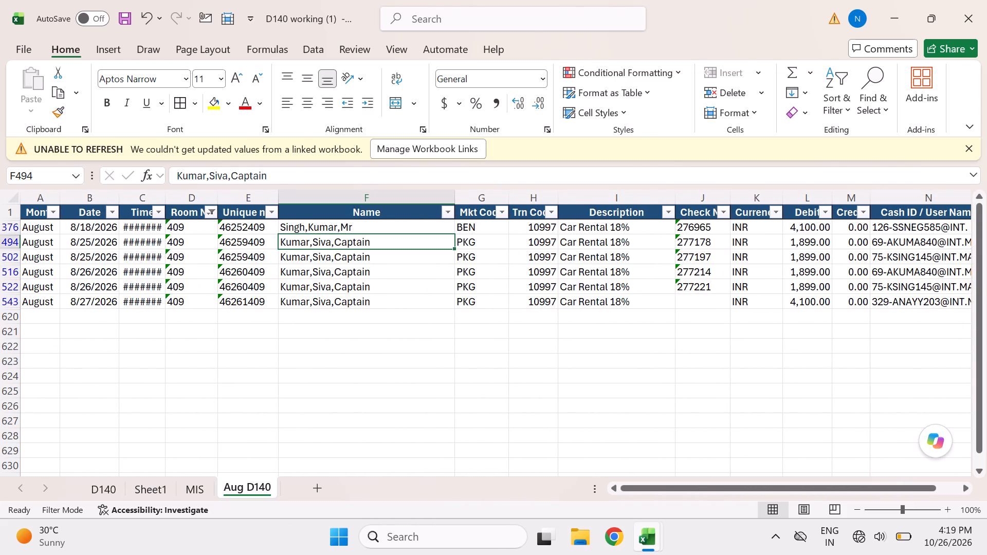
key(Right)
key(Right)
key(Left)
key(Left)
key(Left)
key(Left)
key(Left)
key(Left)
key(Up)
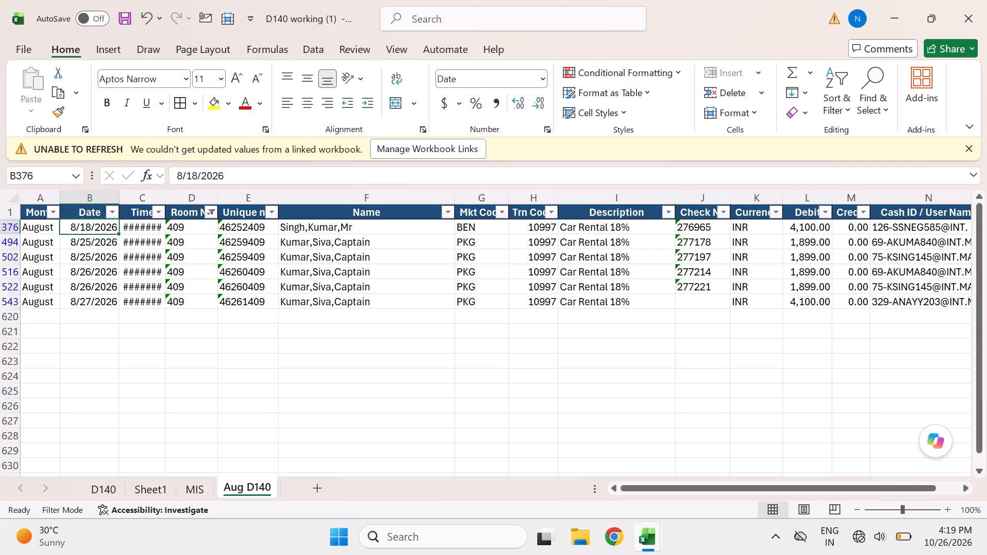
Auto-fit the width of the Time column on the Aug D140 sheet.
double_click(164, 200)
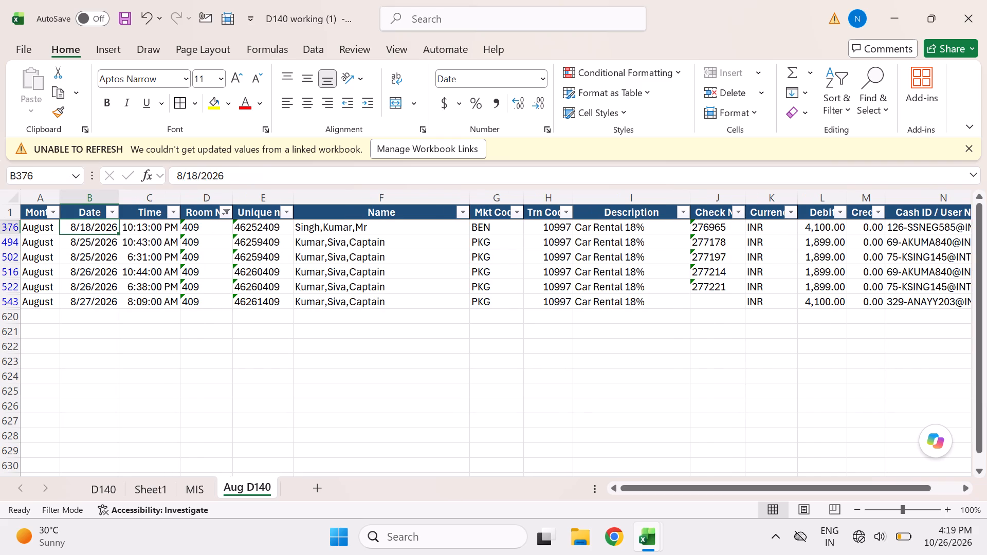
Review the dates of all room 409 postings on Aug D140, and glance at the filtered posting on the D140 sheet.
key(shift+Down)
key(shift+Down)
key(shift+Down)
key(shift+Down)
key(shift+Down)
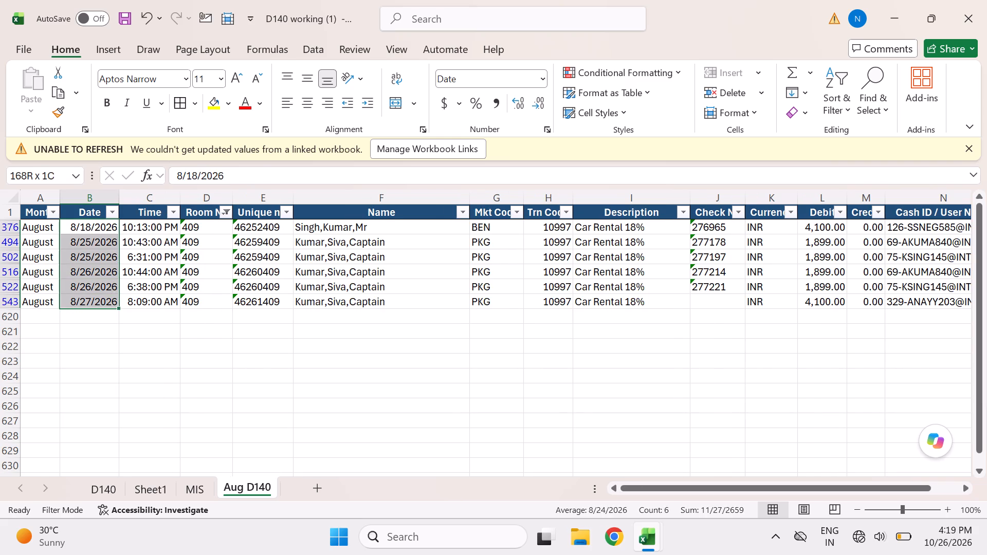
click(104, 485)
click(107, 492)
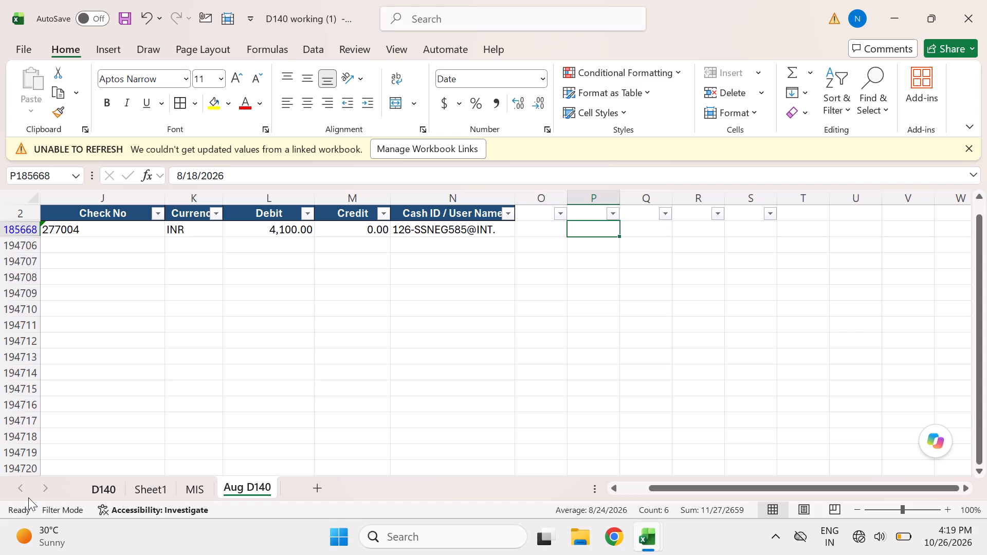
double_click(28, 497)
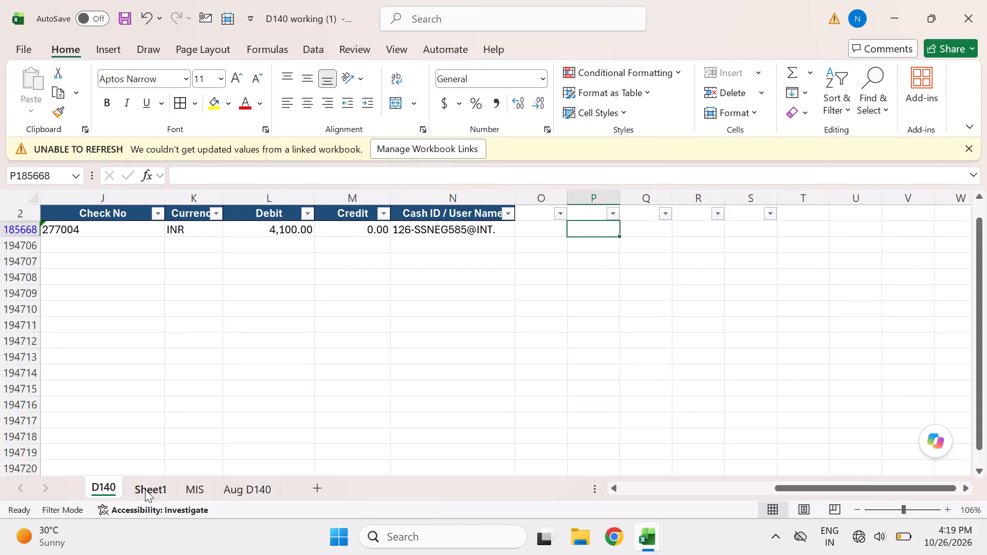
click(246, 477)
Switch to the Consolidated MIS workbook and review the flagged AUG-26 rows, from REF and special comments back to duty slips and car numbers.
key(alt+Tab)
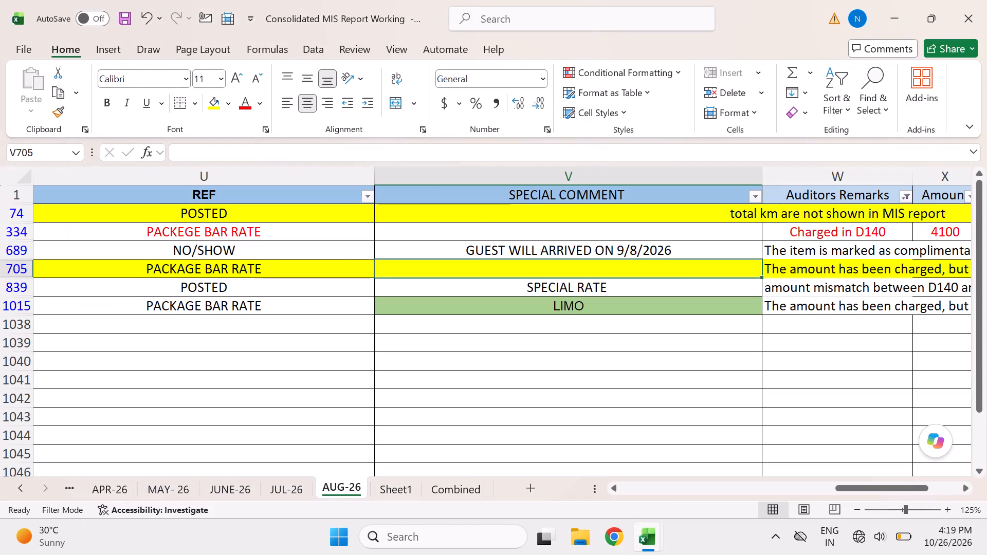
scroll(211, 229, up, 1)
click(189, 218)
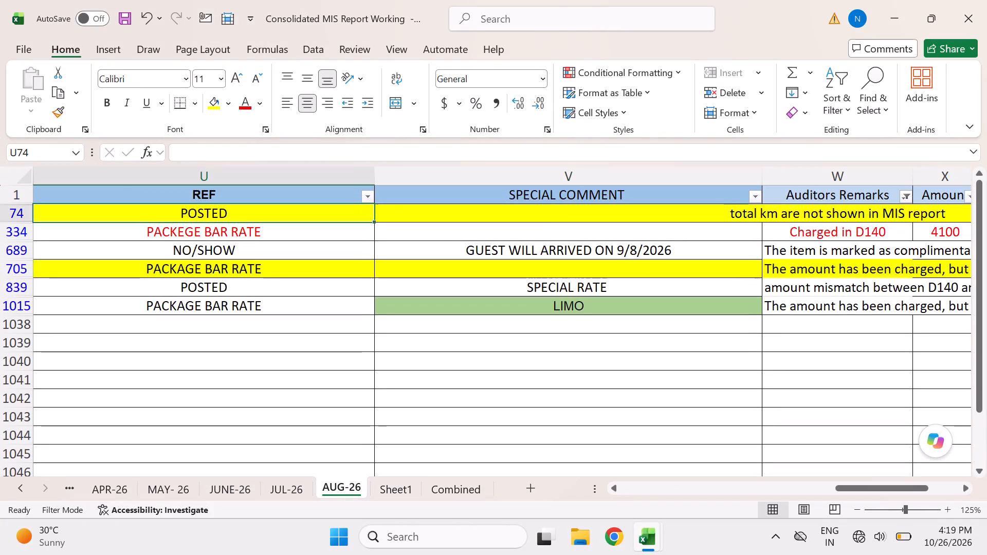
key(shift+Down)
key(shift+Down)
key(shift+Down)
key(shift+Down)
key(shift+Down)
key(Right)
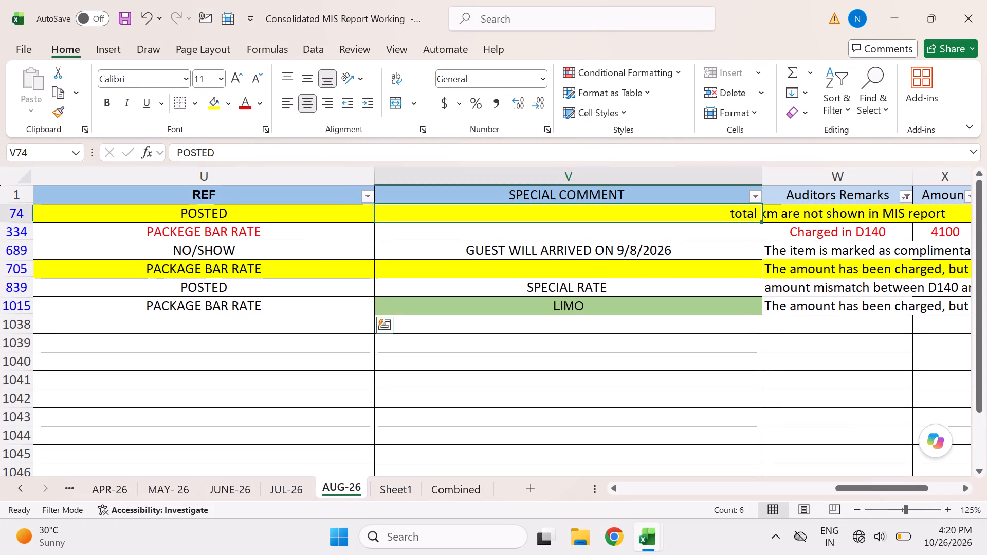
key(Right)
key(Left)
key(Left)
key(Left)
key(Left)
key(Left)
key(Left)
key(Left)
key(Left)
key(Left)
key(Left)
key(Left)
key(Left)
key(Left)
key(Left)
key(Left)
key(Left)
key(Left)
key(Left)
key(Left)
key(Left)
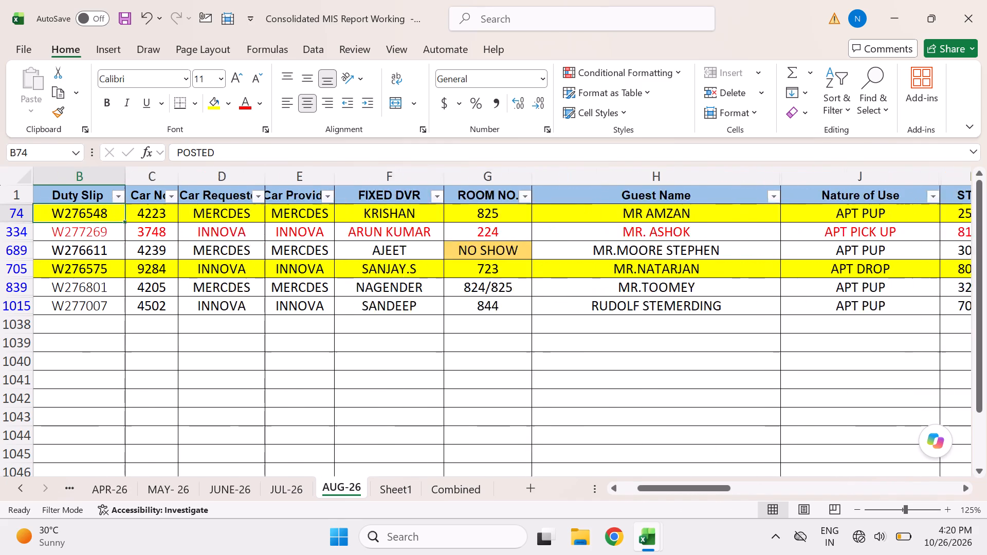
key(Right)
key(Right)
key(Left)
Switch back to the D140 workbook and go through the dates and room numbers of the room 409 postings on Aug D140.
key(alt+Tab)
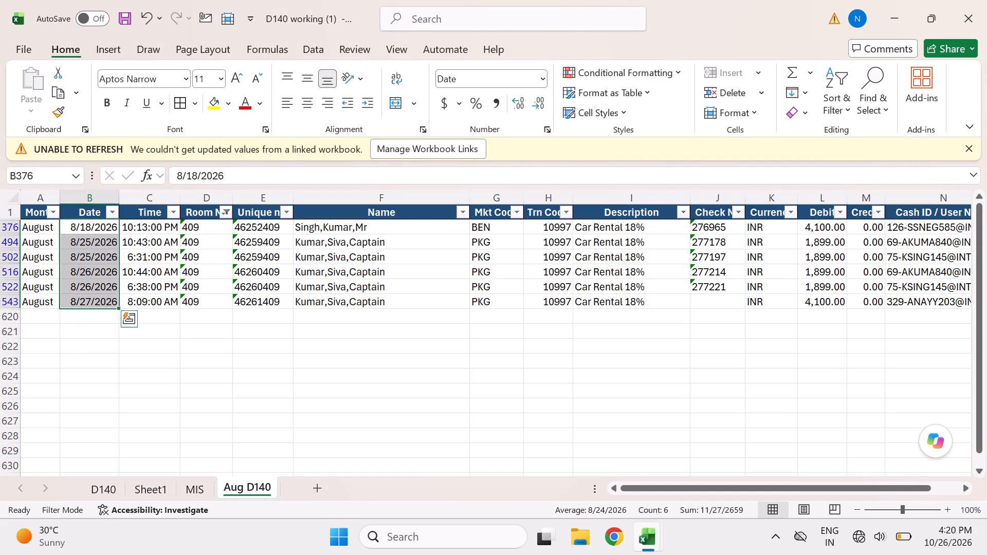
click(99, 299)
key(Up)
key(Up)
key(Up)
key(Up)
key(Up)
key(Up)
key(Up)
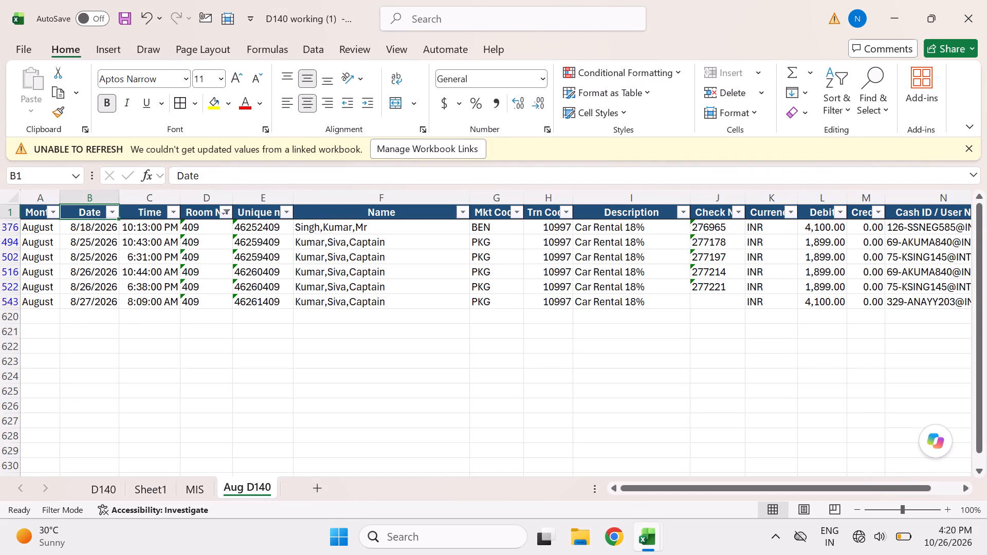
key(Down)
key(Right)
key(Right)
key(Down)
key(Down)
key(Down)
key(Down)
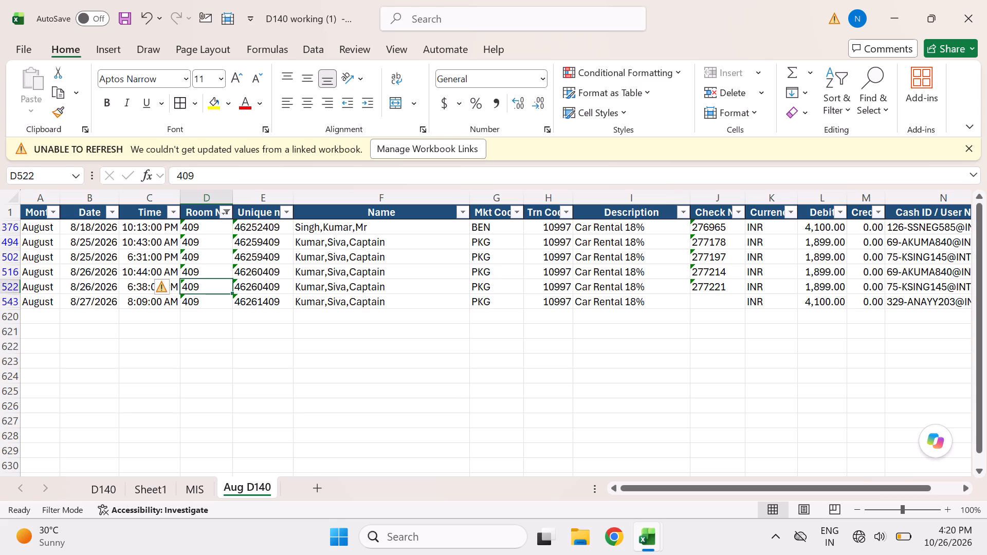
key(Down)
Return to the Consolidated MIS workbook and check the room numbers and guest names of the flagged AUG-26 rows.
key(alt+Tab)
key(Right)
key(Right)
key(Right)
key(Right)
key(Right)
key(Right)
key(Right)
key(Right)
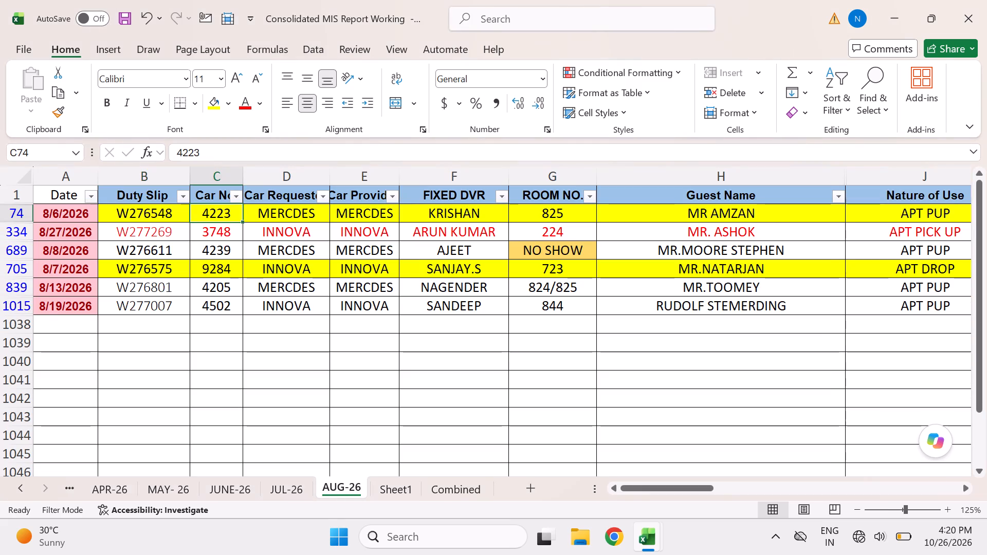
key(Right)
key(Left)
key(Left)
key(Left)
key(Left)
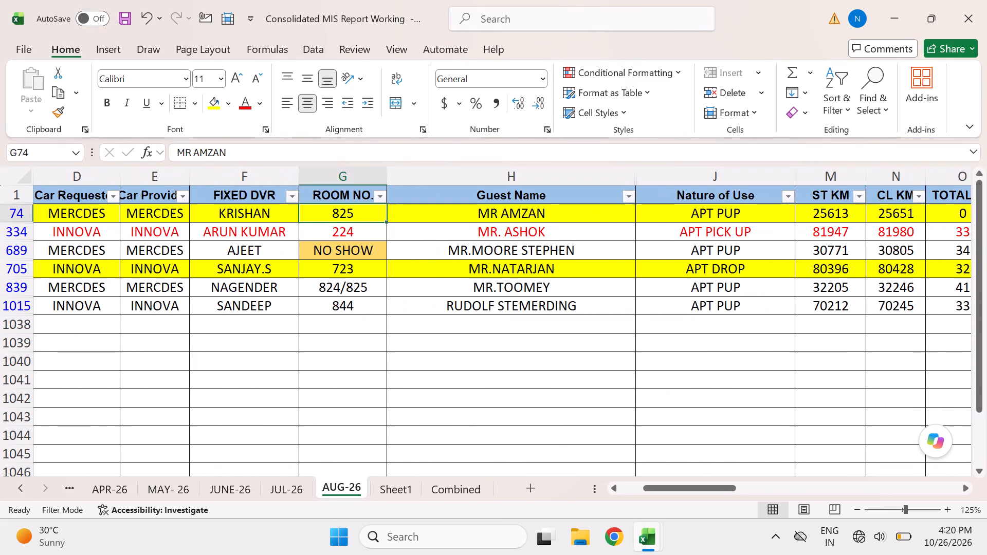
key(Left)
key(Right)
key(Down)
key(Down)
key(Down)
key(Down)
key(Up)
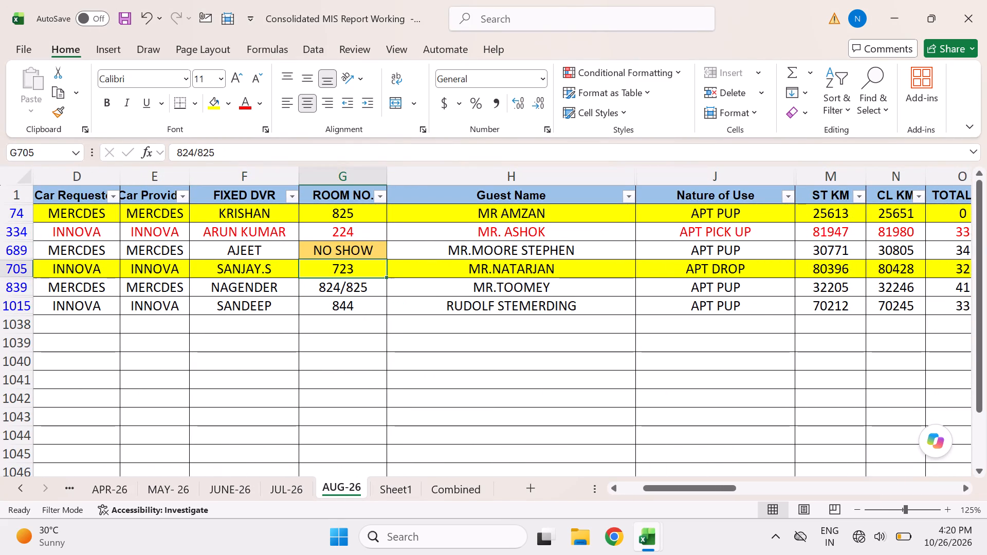
Examine the room 723 row on AUG-26 from guest name and kilometres through comment, posted date and REF to the auditor's remarks.
key(Right)
key(Right)
key(Right)
key(Right)
key(Right)
key(Right)
key(Left)
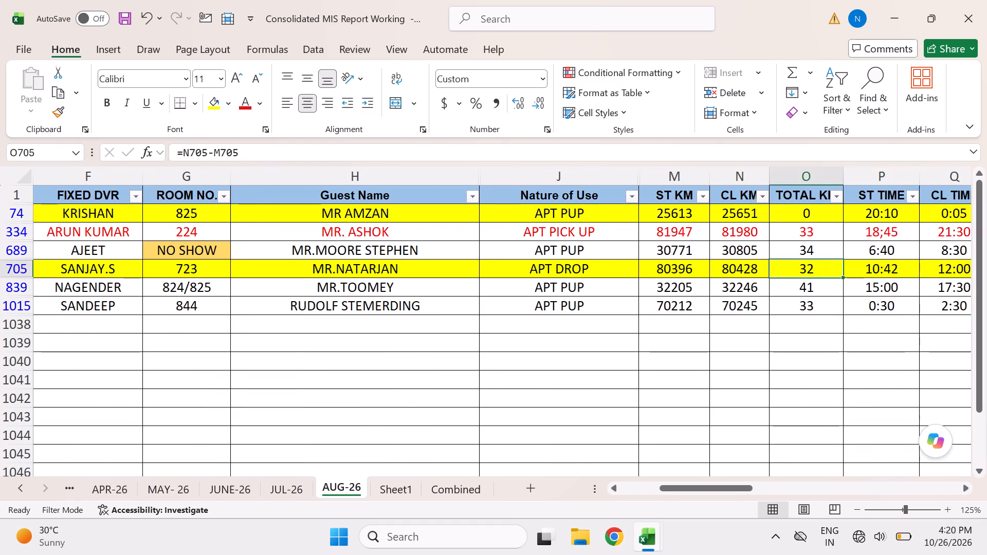
key(Right)
key(Right)
key(Right)
key(Right)
key(Right)
key(Left)
key(Right)
key(Right)
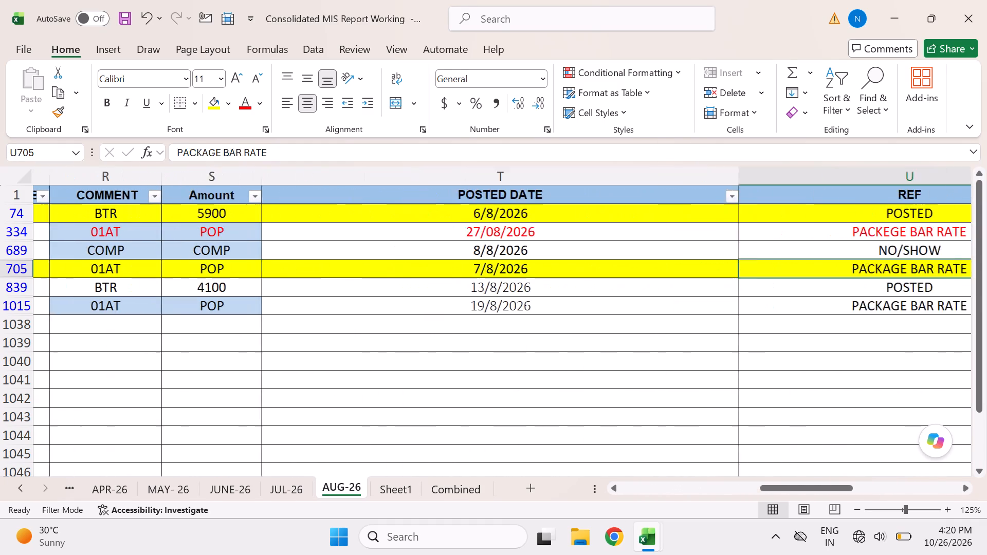
key(Right)
key(Left)
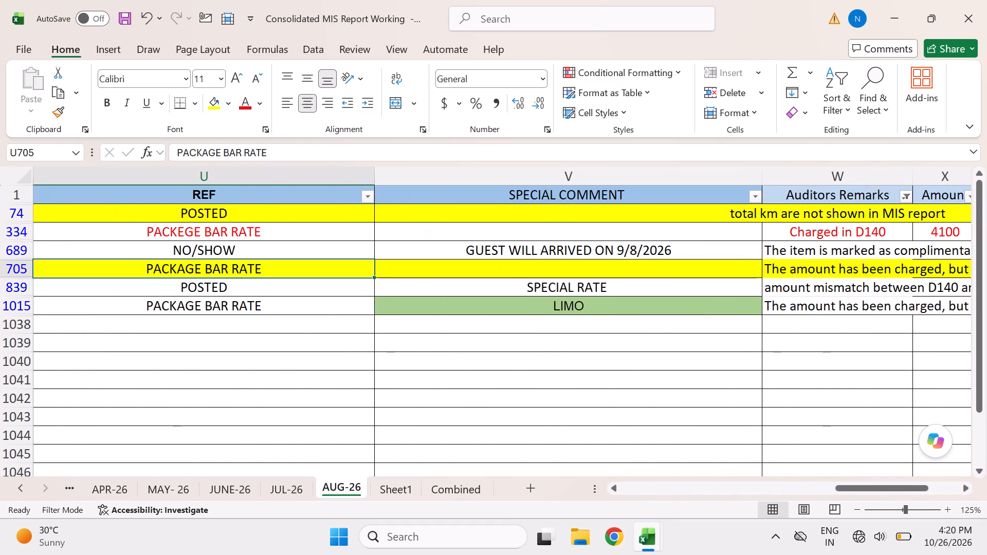
key(Right)
key(Left)
key(Right)
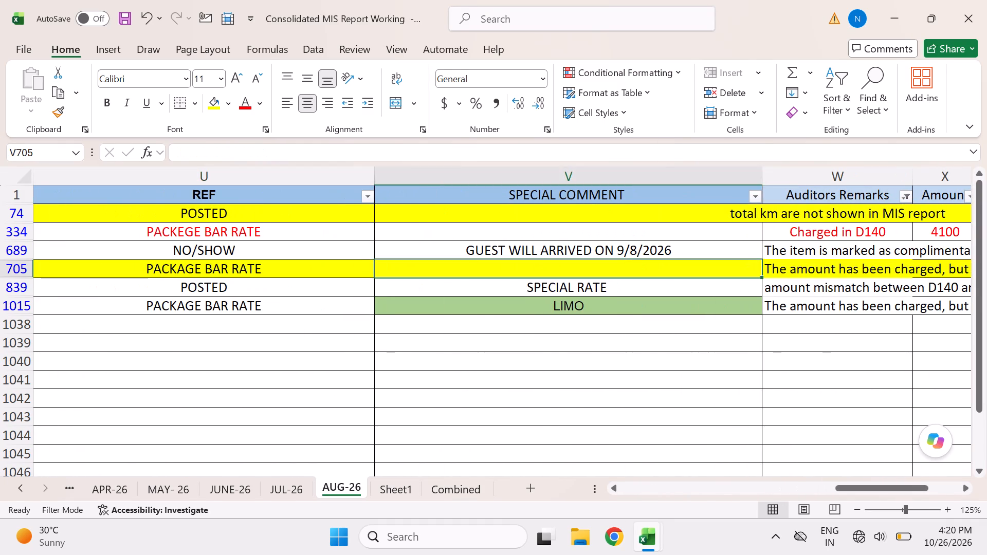
key(Right)
key(Right)
Recheck the start of the room 723 row on AUG-26, from date and duty slip to driver, room number and guest name.
key(Left)
key(Left)
key(Left)
key(Left)
key(Left)
key(Left)
key(Left)
key(Left)
key(Left)
key(Left)
key(Left)
key(Left)
key(Left)
key(Left)
key(Left)
key(Left)
key(Left)
key(Left)
key(Left)
key(Left)
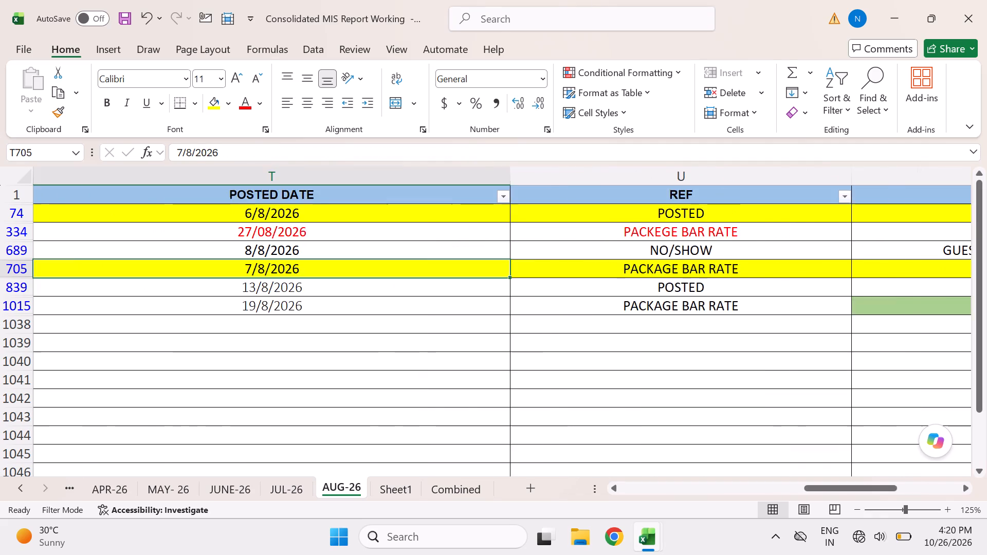
key(Right)
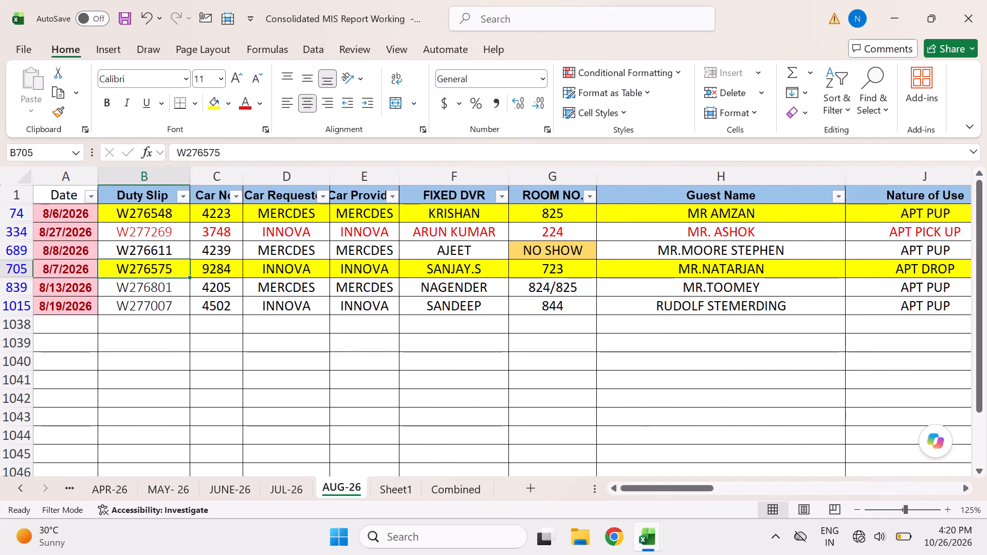
key(Right)
key(Right)
key(Right)
key(Right)
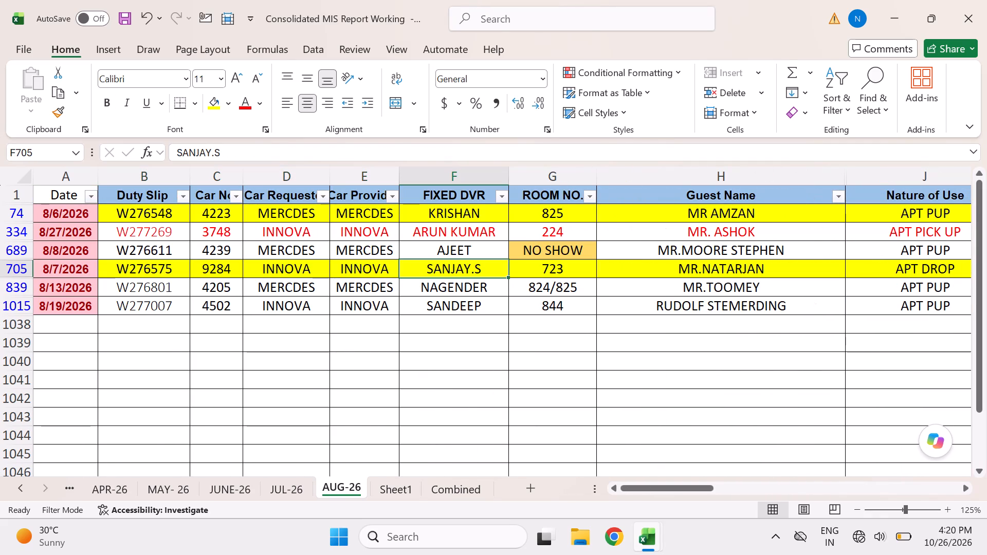
key(Right)
key(Right)
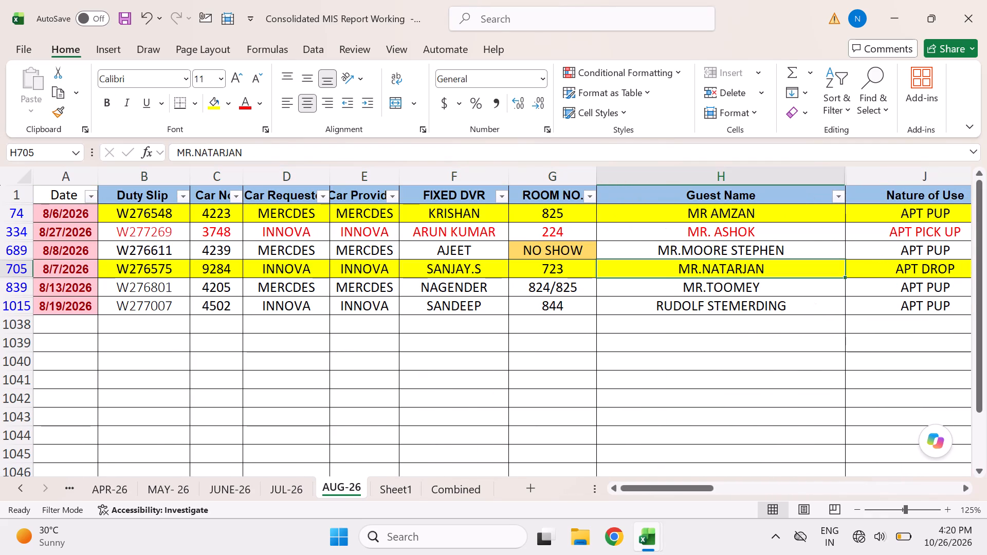
Switch to the D140 workbook and review the filtered car-rental posting on the D140 sheet, including its date, room, guest and debit.
key(alt+Tab)
key(alt+Tab)
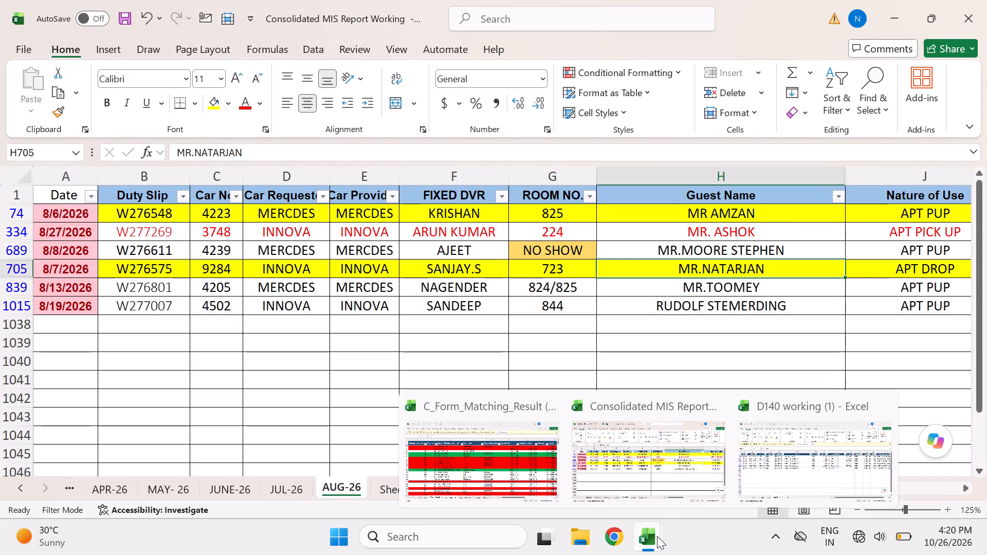
click(779, 461)
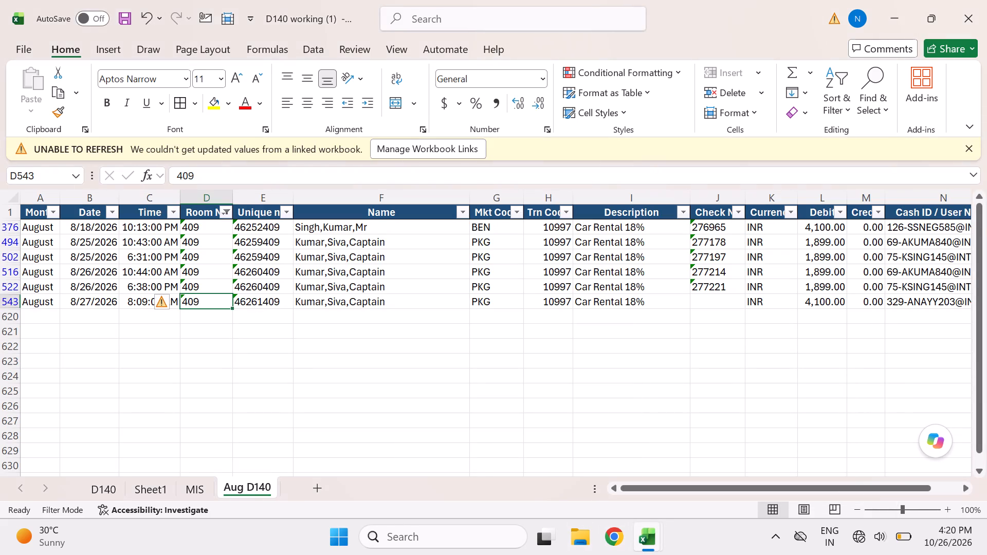
click(286, 276)
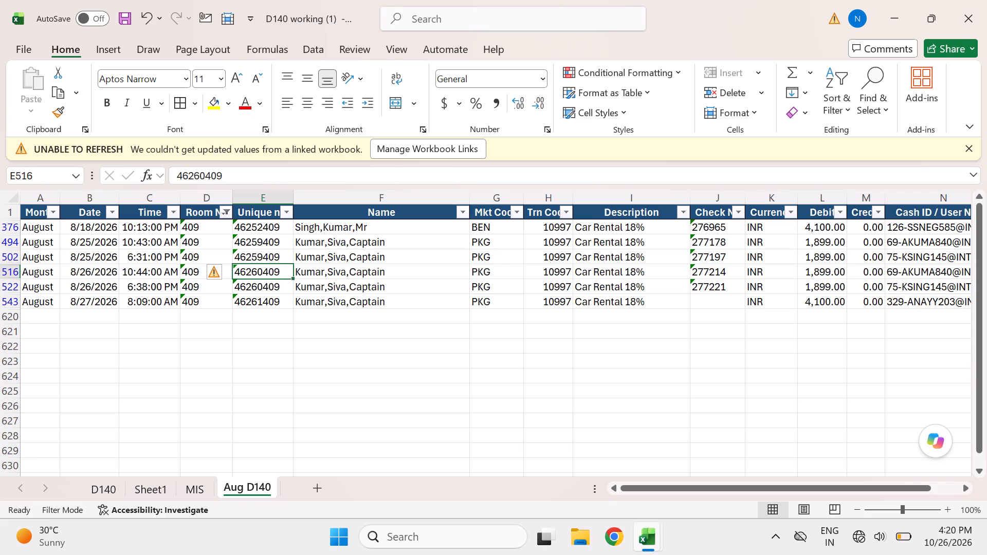
click(107, 495)
click(111, 487)
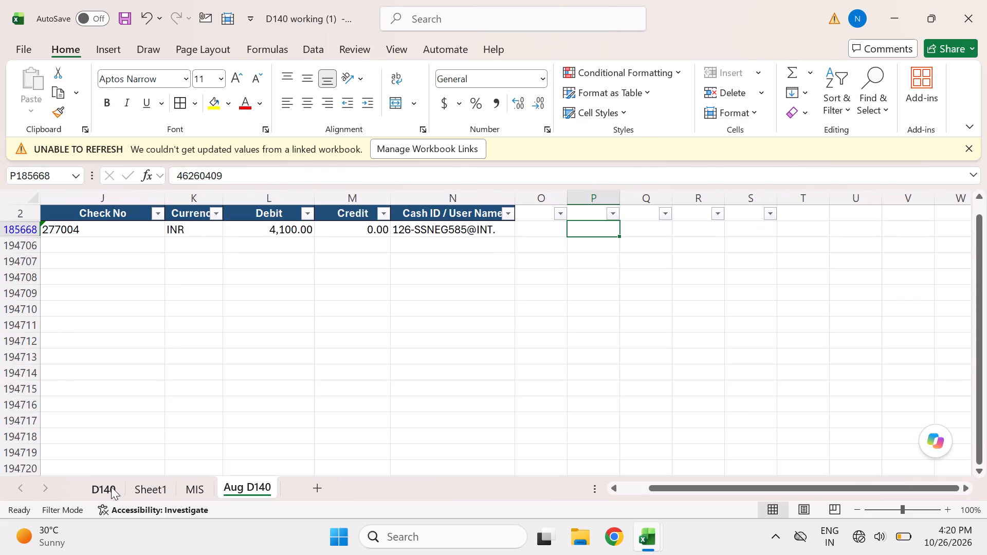
click(111, 487)
scroll(146, 271, right, 3)
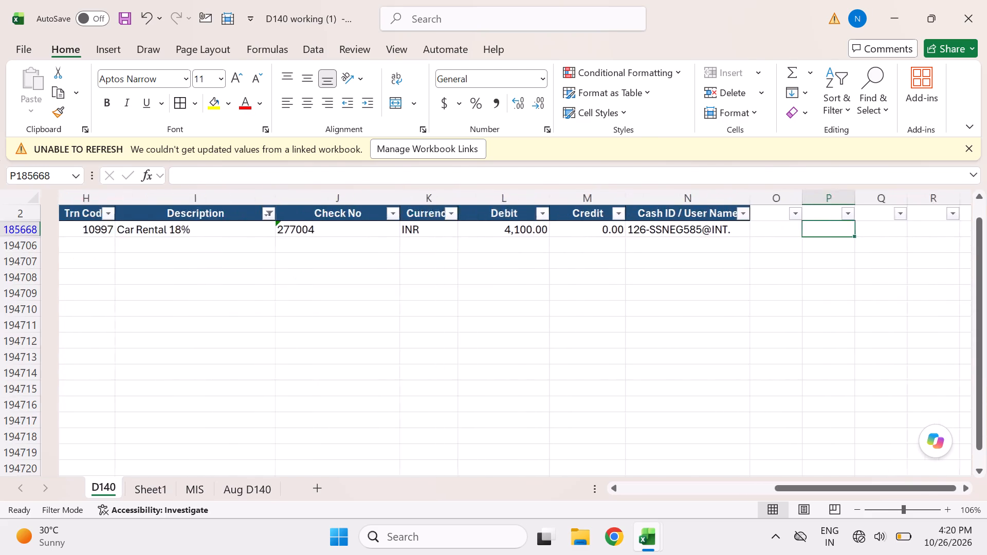
scroll(146, 271, right, 3)
scroll(146, 271, left, 1)
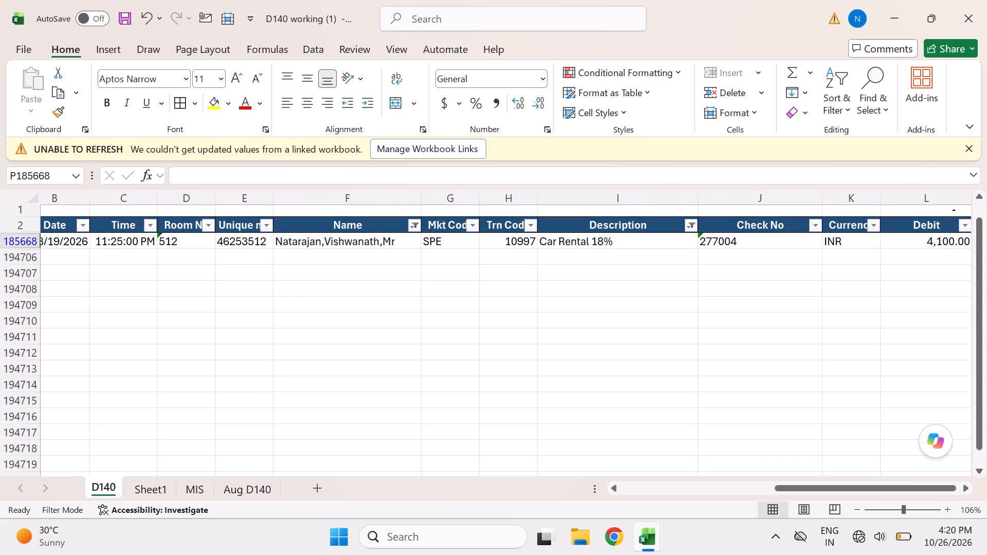
Return to the Consolidated MIS workbook and check the room 723 row on AUG-26 from nature of use through REF to auditor's remarks.
key(alt+Tab)
key(Right)
key(Right)
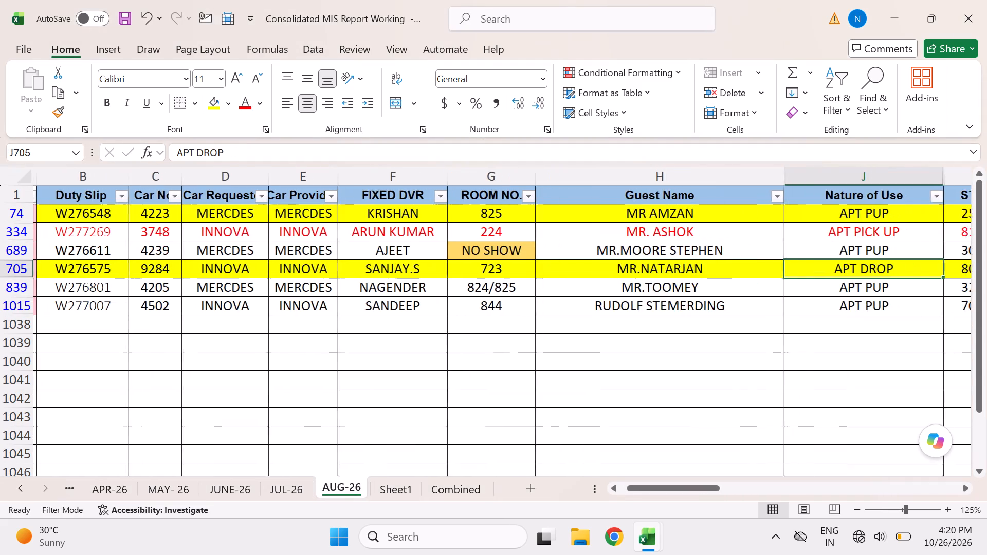
key(Right)
key(Right)
key(Right)
key(Right)
key(Right)
key(Right)
key(Right)
key(Right)
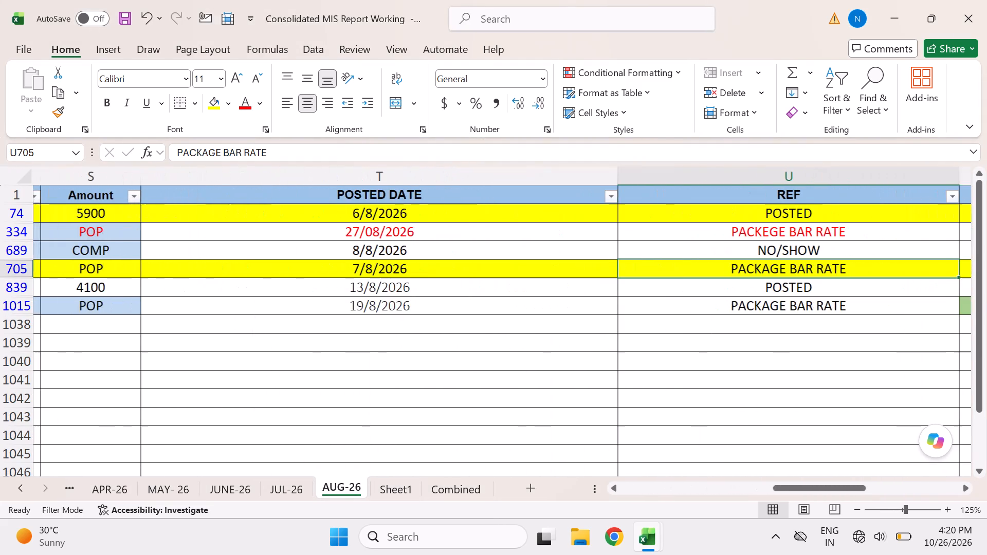
key(Right)
key(Right)
key(Right)
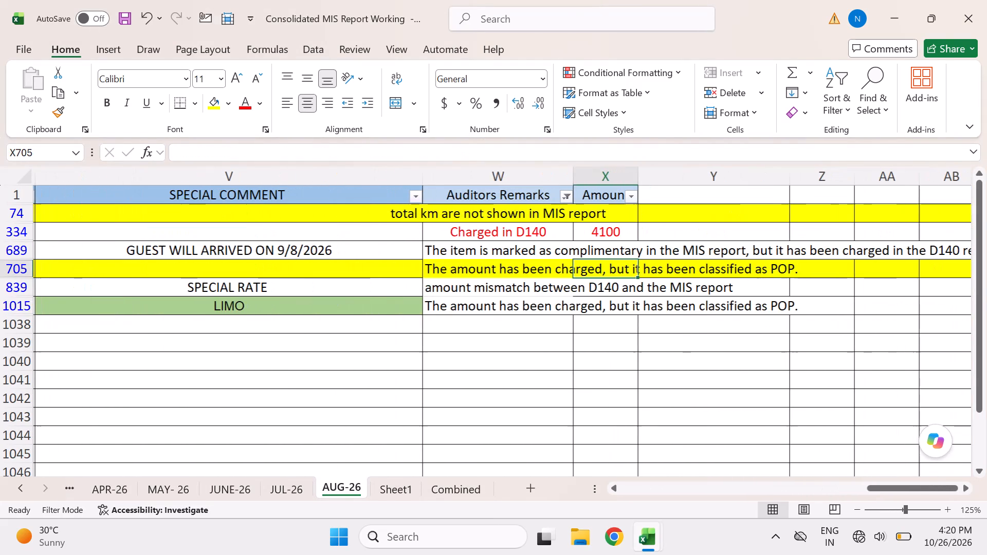
key(Left)
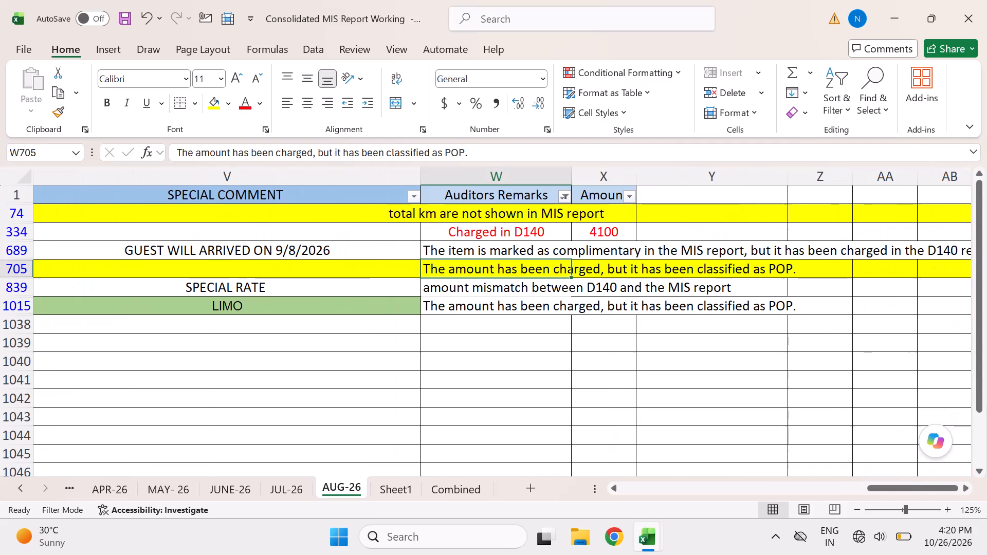
Recheck the beginning of the room 723 row on AUG-26, covering date, duty slip, car number and requested car.
key(Left)
key(Left)
key(Left)
key(Left)
key(Left)
key(Left)
key(Left)
key(Left)
key(Left)
key(Left)
key(Left)
key(Left)
key(Left)
key(Left)
key(Left)
key(Left)
key(Left)
key(Left)
key(Left)
key(Left)
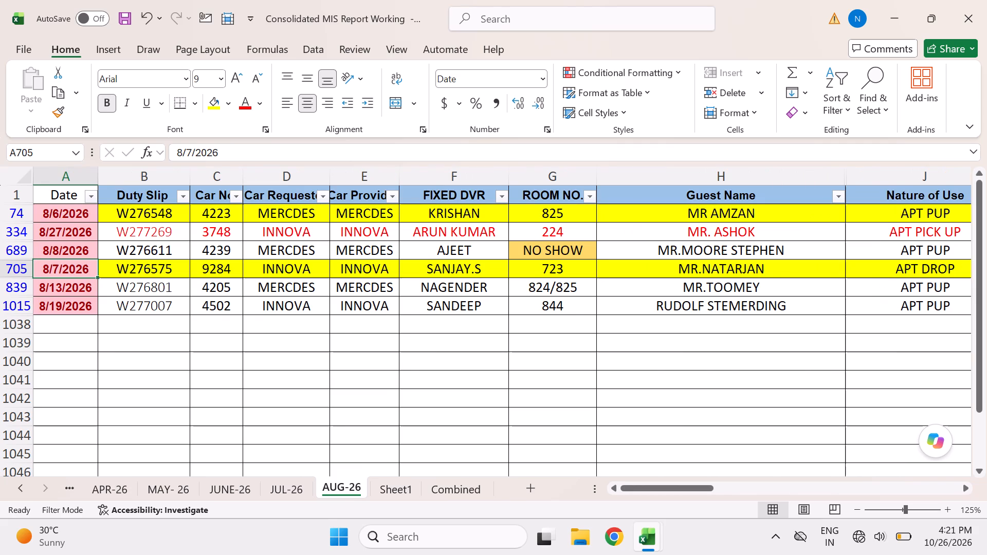
key(Right)
key(Right)
key(Right)
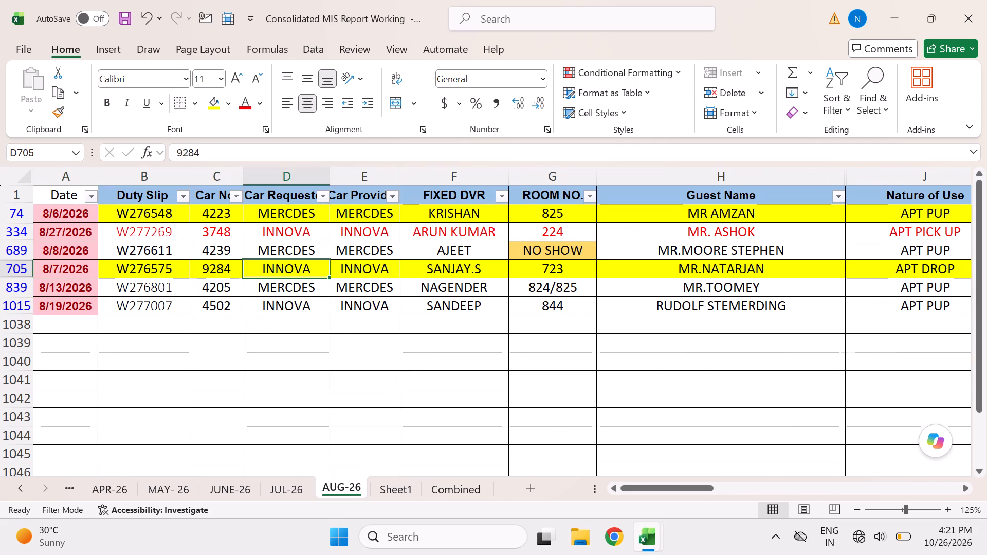
Read across the room 723 row on AUG-26 from driver and guest through kilometres and times to the auditor's remarks.
key(Right)
key(Right)
key(Right)
key(Right)
key(Right)
key(Right)
key(Right)
key(Right)
key(Right)
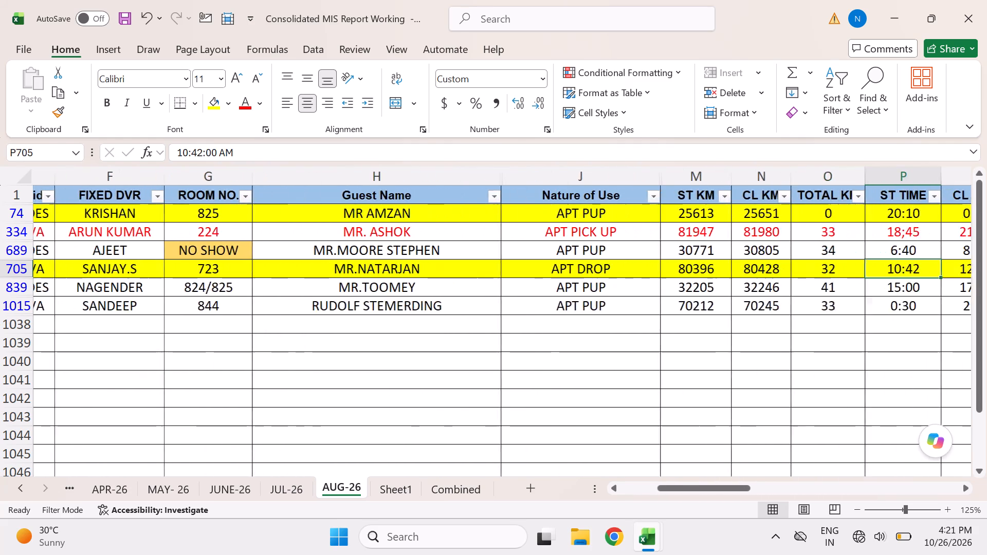
key(Right)
key(Right)
key(Right)
key(Right)
key(Right)
key(Right)
key(Right)
key(Right)
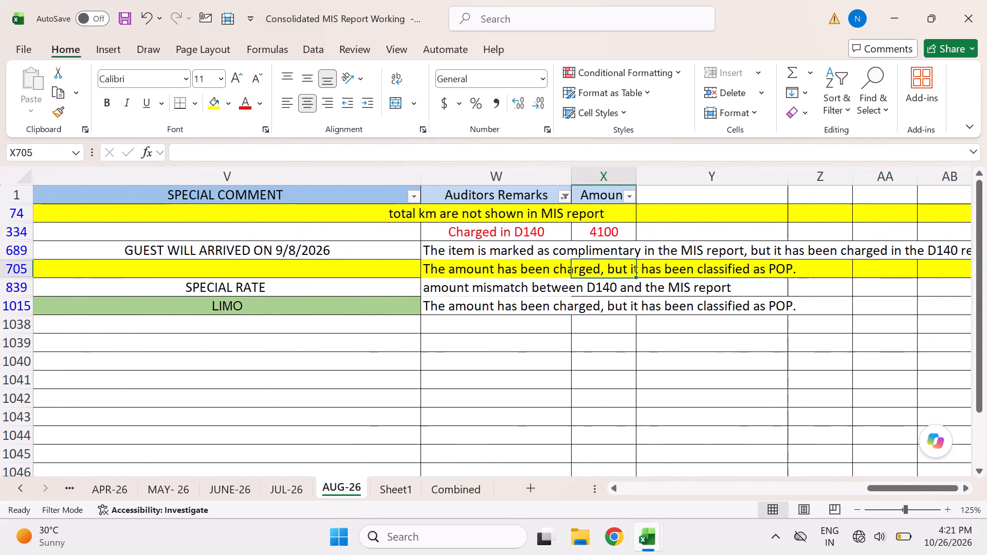
key(Left)
key(Down)
key(Up)
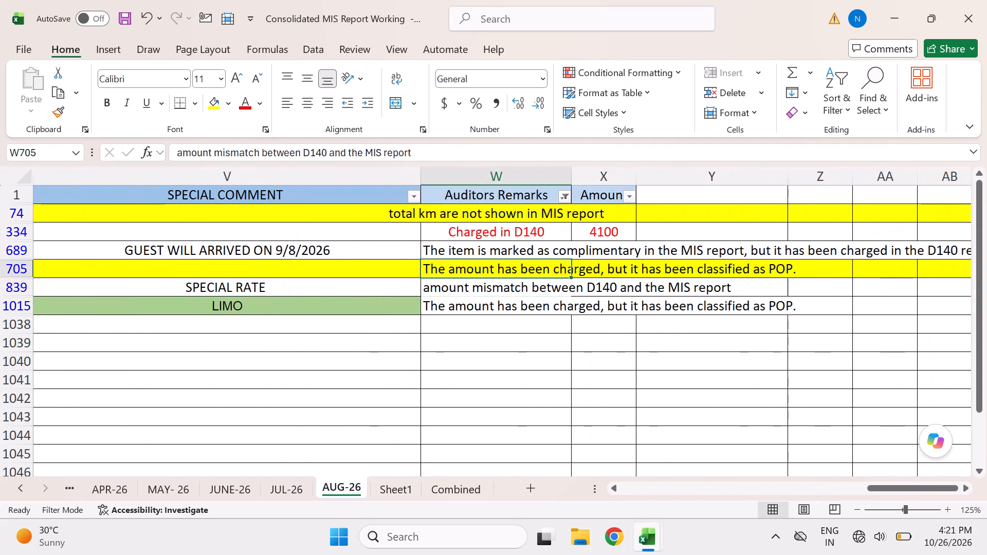
Examine the room 824/825 row on AUG-26, from its auditor's remark to the kilometres, times, comment, amount and posted date.
key(Down)
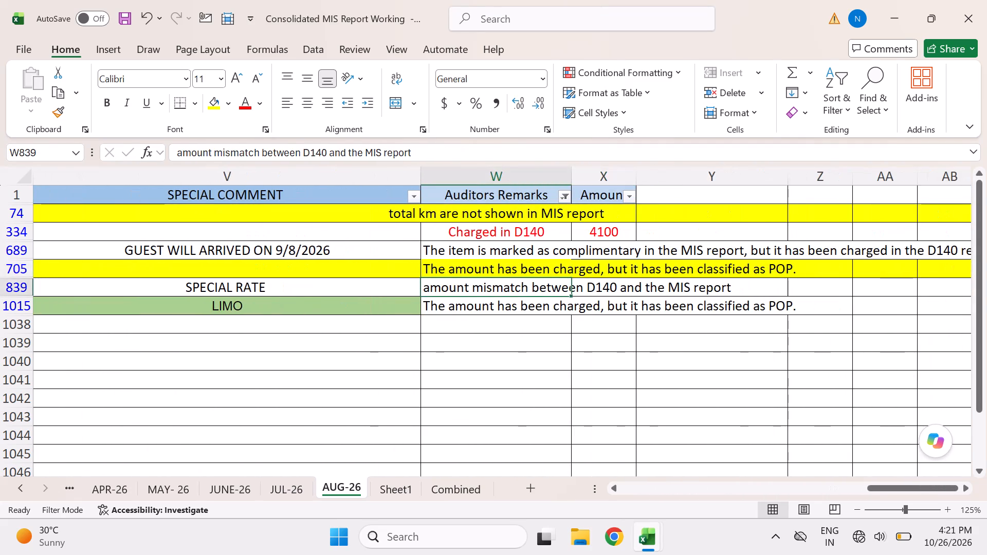
key(Left)
key(Left)
key(Left)
key(Left)
key(Left)
key(Left)
key(Left)
key(Left)
key(Left)
key(Left)
key(Left)
key(Left)
key(Left)
key(Left)
key(Left)
key(Left)
key(Left)
key(Left)
key(Left)
key(Left)
key(Right)
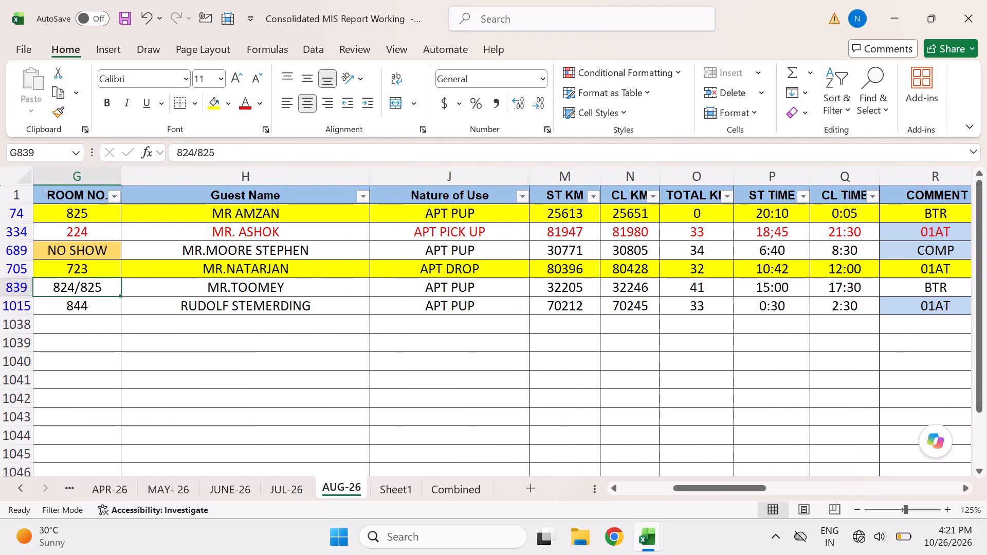
key(Right)
key(Right)
key(Right)
key(Right)
key(Right)
key(Right)
key(Right)
key(Right)
key(Right)
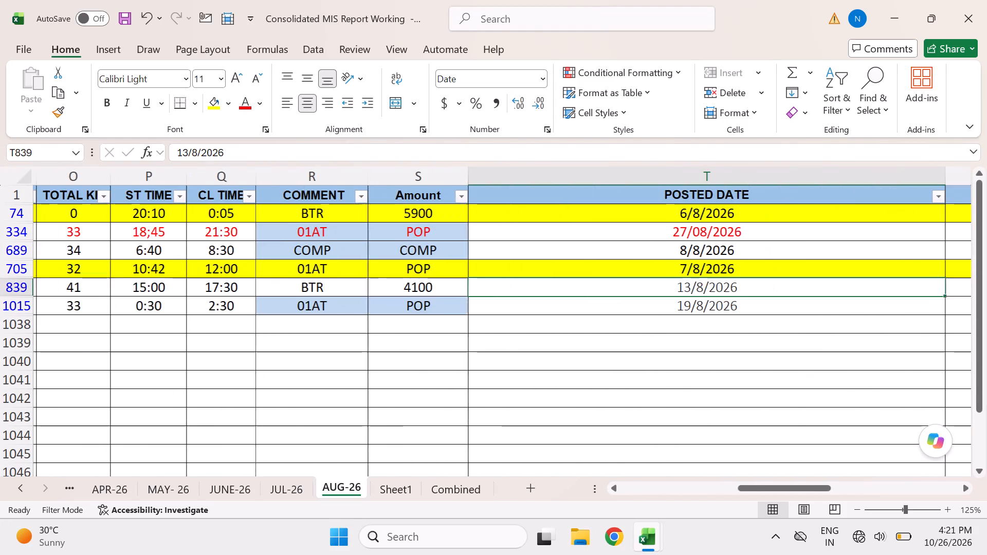
Check the start of the room 824/825 row on AUG-26, from date and duty slip to room number and guest name.
key(Left)
key(Left)
key(Right)
key(Left)
key(Left)
key(Left)
key(Left)
key(Left)
key(Left)
key(Left)
key(Left)
key(Left)
key(Left)
key(Left)
key(Left)
key(Left)
key(Left)
key(Left)
key(Left)
key(Left)
key(Left)
key(Left)
key(Left)
key(Left)
key(Left)
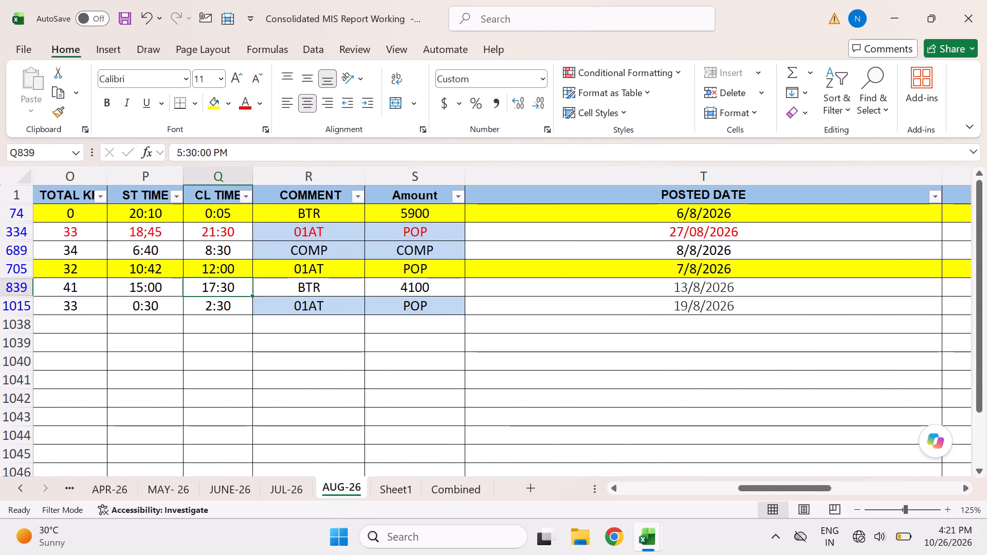
key(Right)
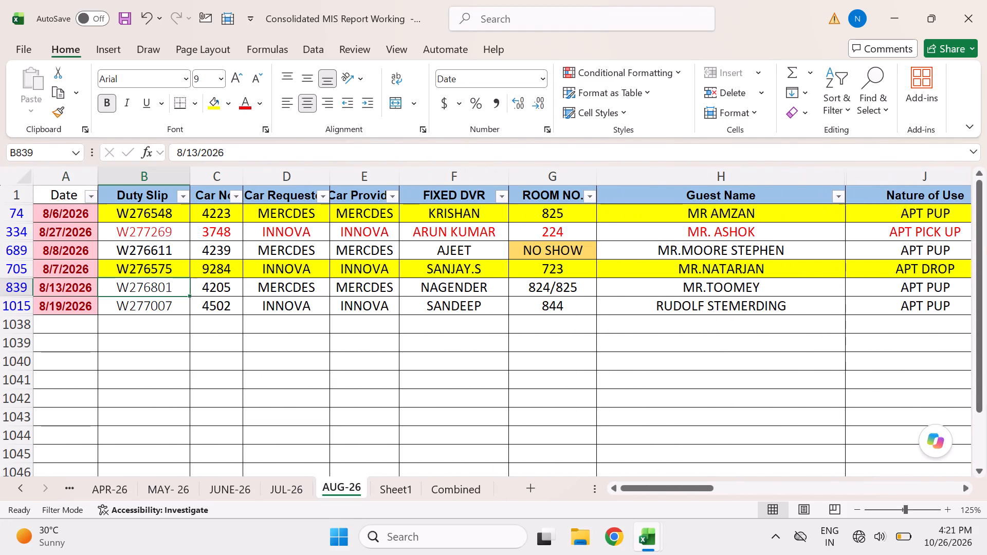
key(Right)
key(Right)
key(Right)
key(Right)
key(Right)
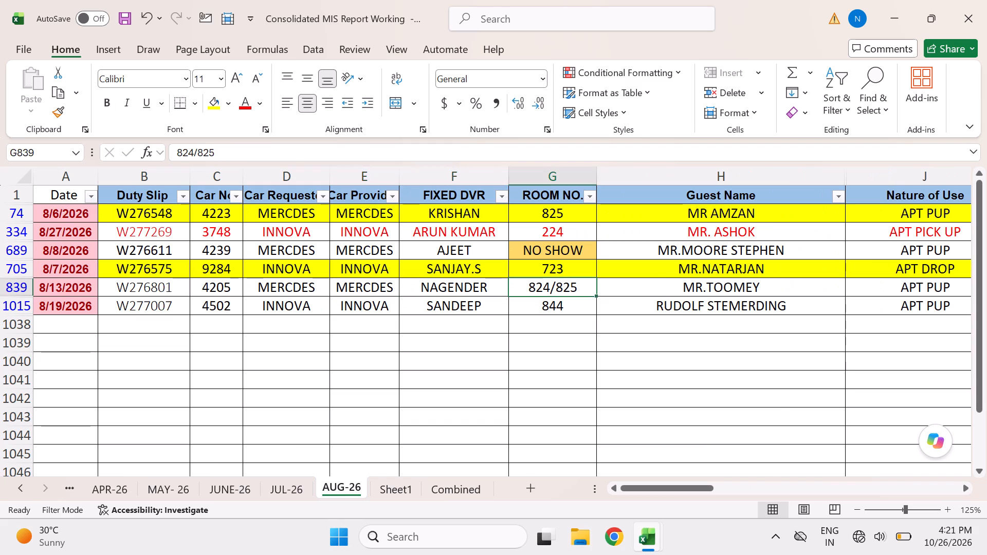
key(Right)
Switch to the D140 workbook and filter the D140 sheet's Name column by the search text "too".
key(alt+Tab)
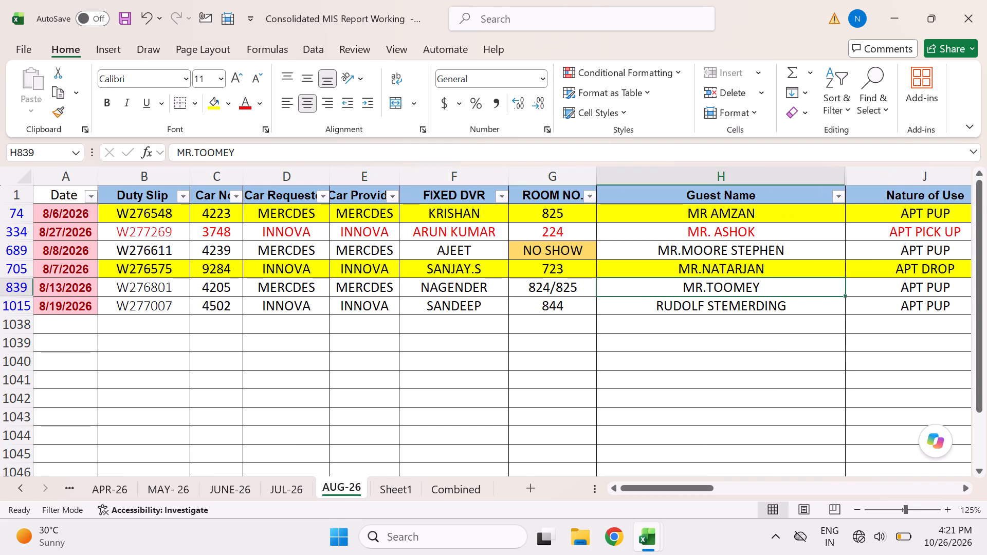
click(412, 223)
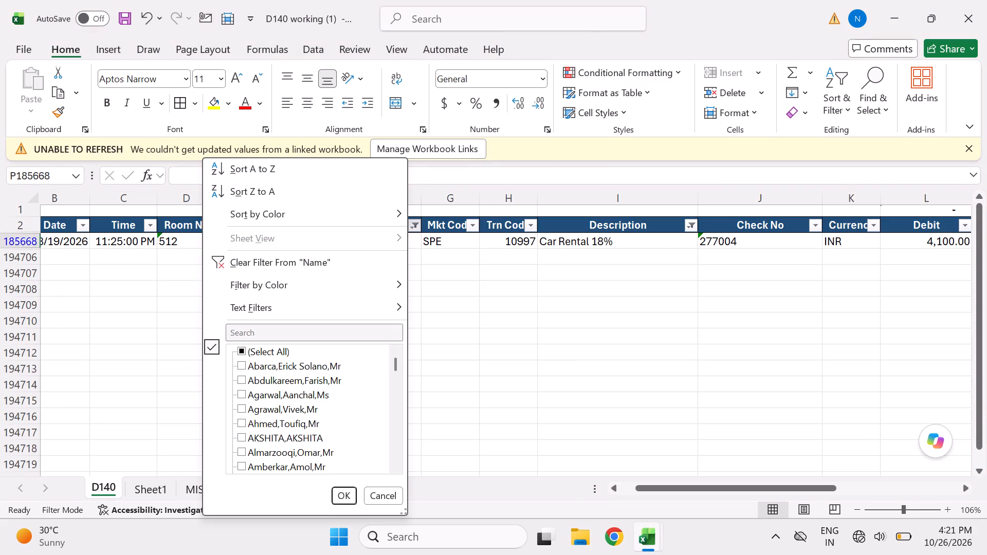
click(288, 334)
key(t)
text(oo)
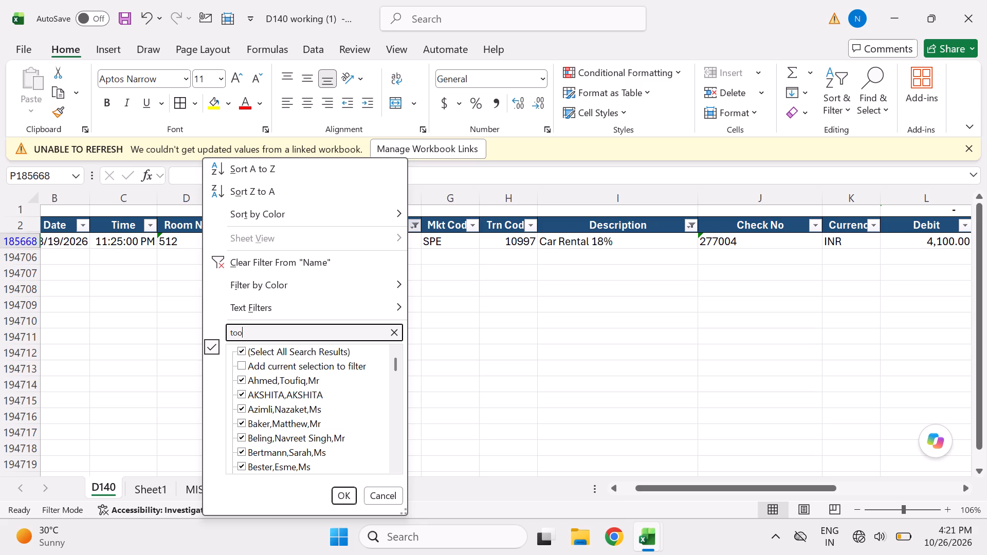
key(Return)
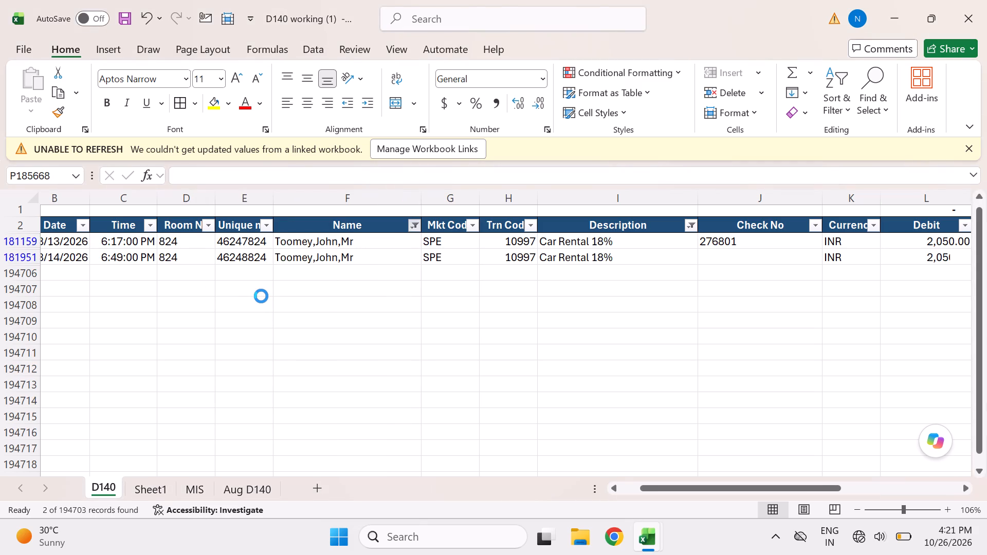
Review the filtered room 824 car-rental postings on the D140 sheet, including check number, guest, room, date and month.
click(320, 258)
key(Right)
key(Right)
key(Right)
key(Right)
key(Up)
key(Left)
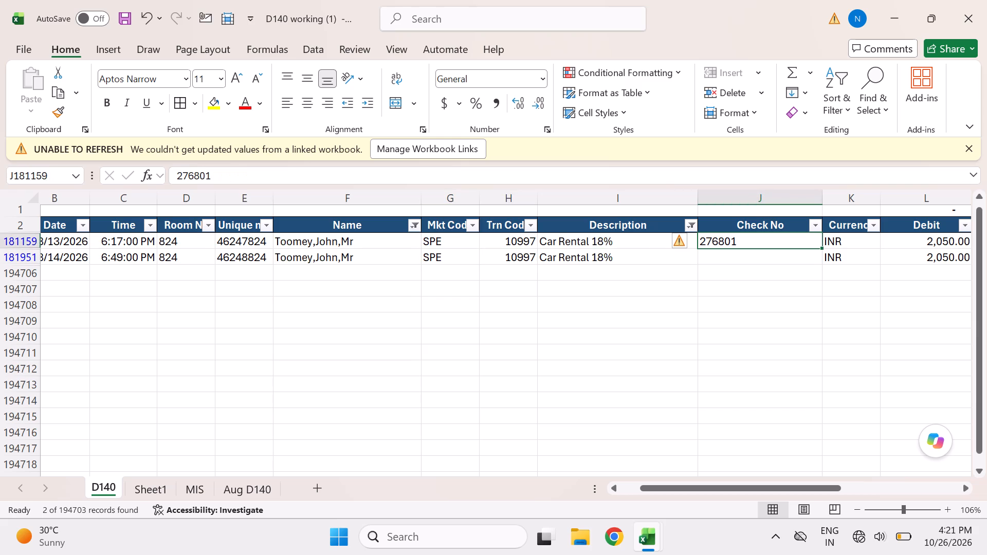
key(Left)
key(Left)
key(Left)
key(Left)
key(Left)
key(Left)
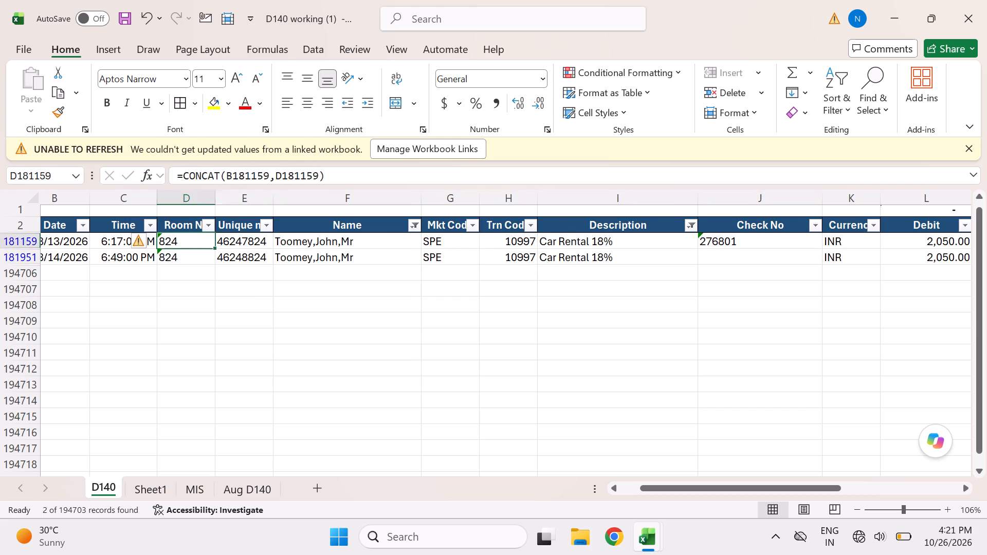
key(Left)
key(Left)
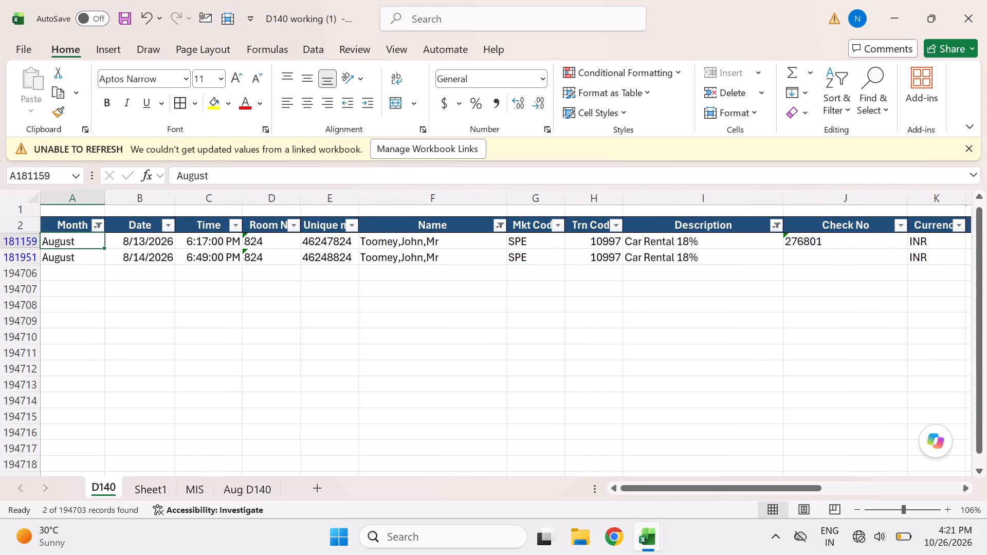
key(Right)
Switch to the Consolidated MIS report and check the room 824/825 row on AUG-26, from guest name back to car number.
key(alt+Tab)
key(Left)
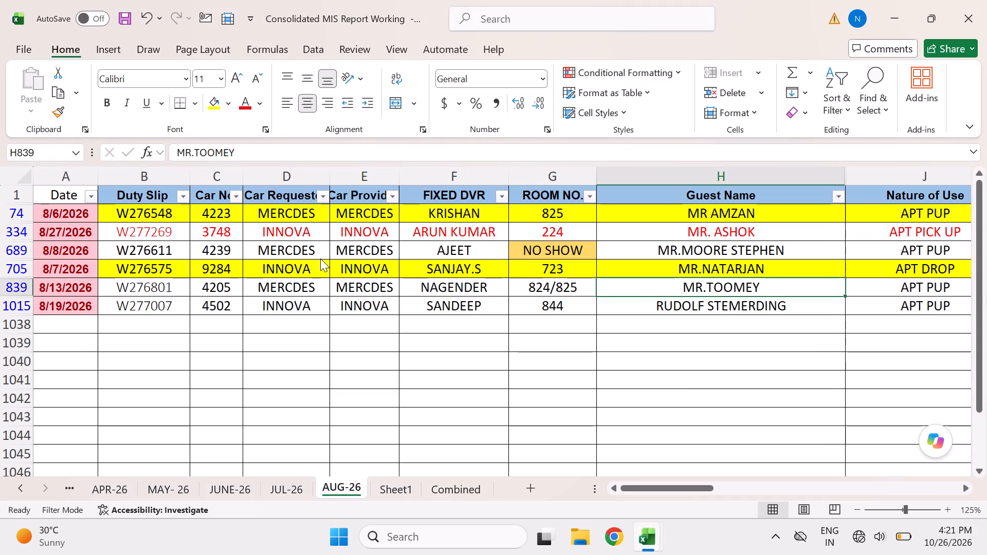
key(Left)
key(Left)
key(Left)
key(Left)
Switch to the D140 workbook, examine the room 824 posting dated 8/13/2026 across to the user name, and select both postings' debit amounts.
key(alt+Tab)
key(Right)
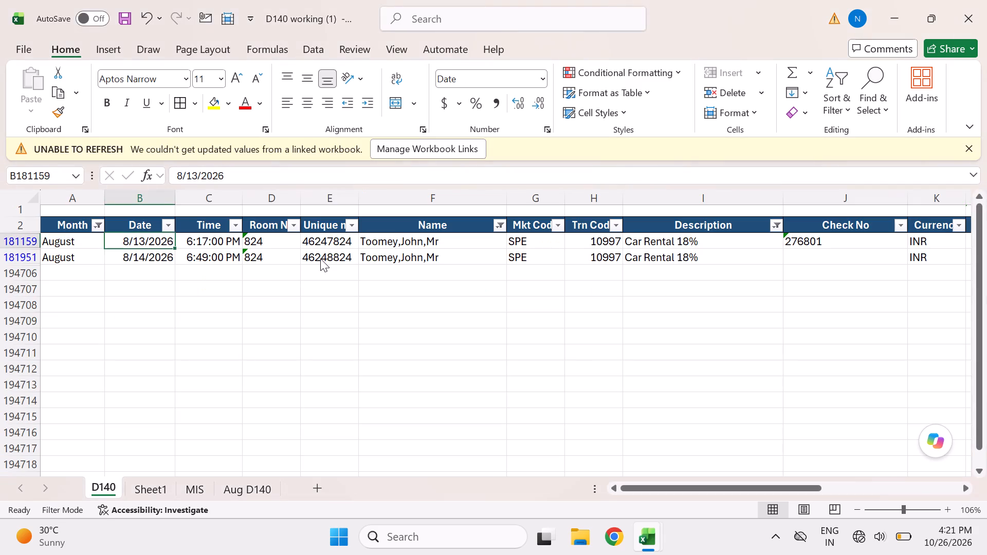
key(Right)
key(Right)
key(Right)
key(Right)
key(Right)
key(Right)
key(Right)
key(Right)
key(Right)
key(Right)
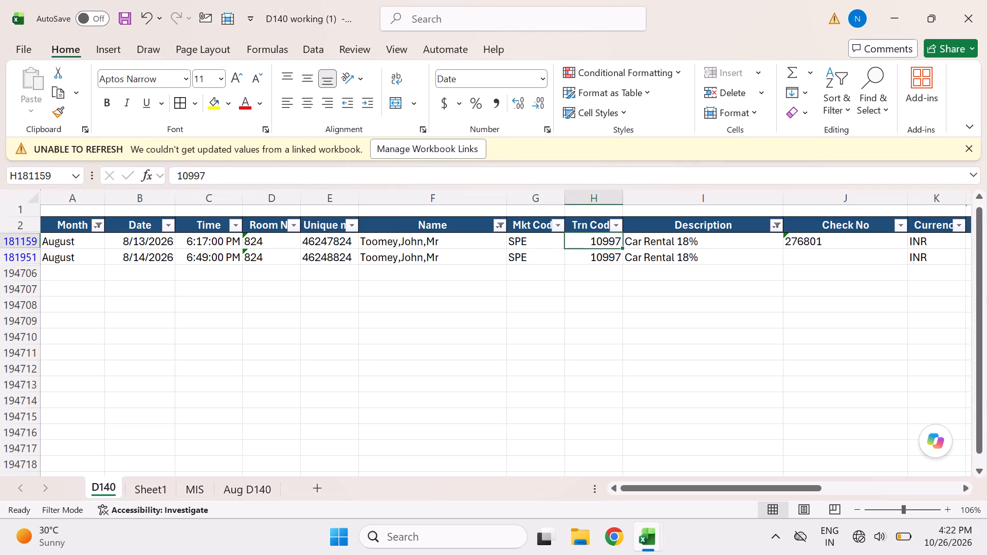
key(Right)
key(Right)
key(Right)
key(Right)
key(Right)
key(Right)
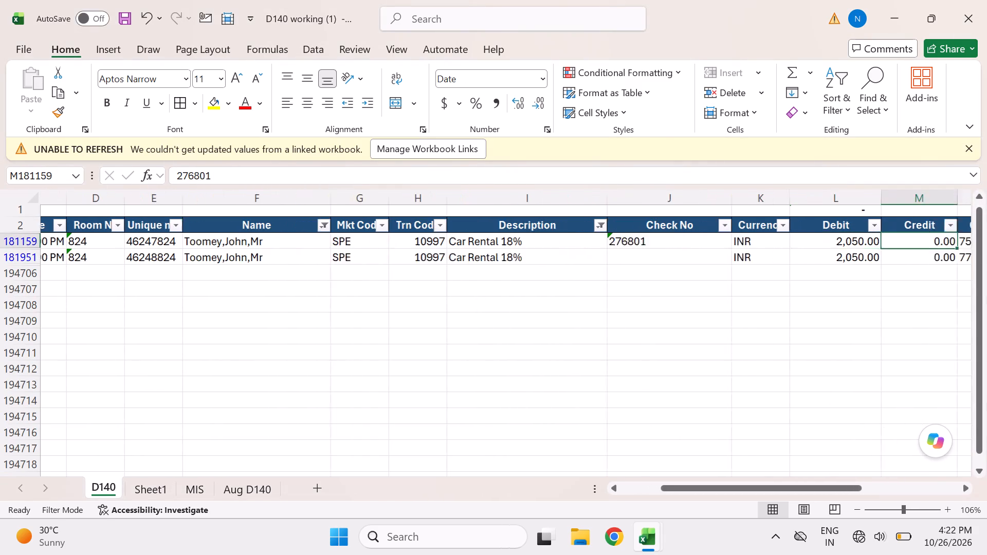
key(Left)
key(Left)
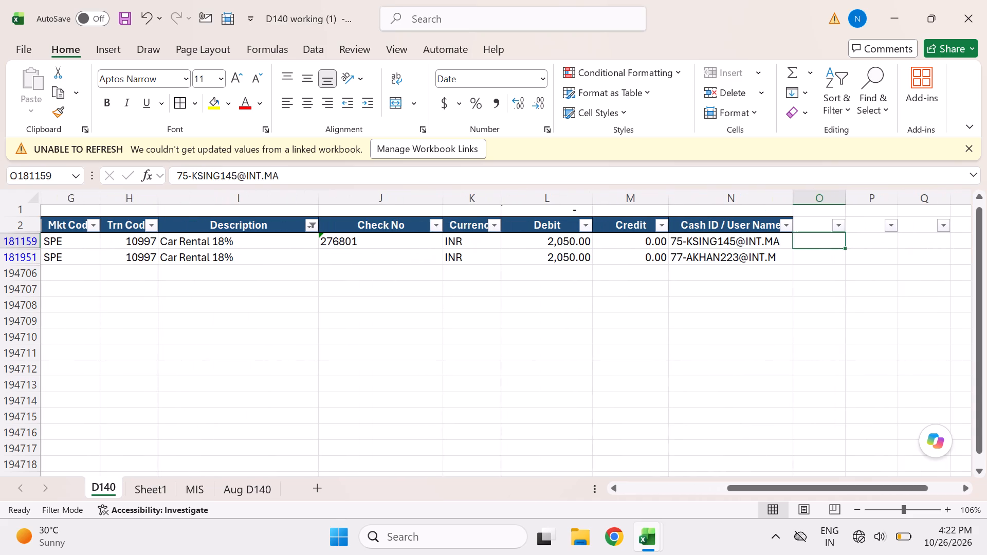
key(Left)
key(Left)
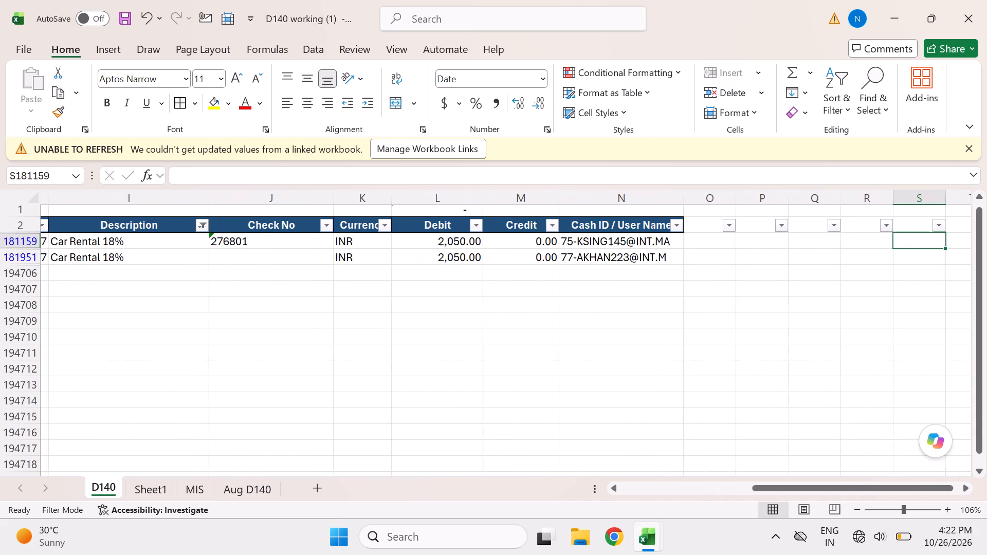
key(Left)
key(Left)
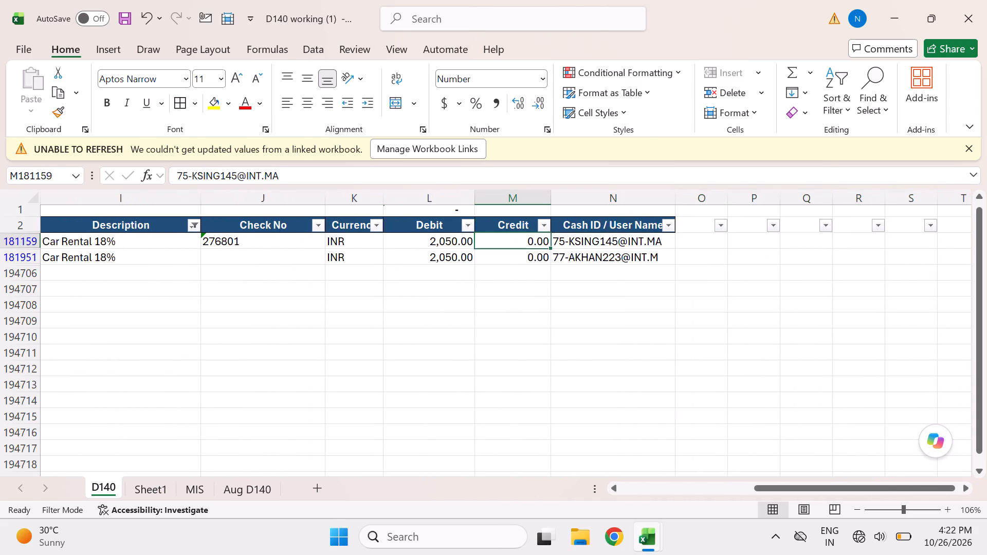
key(Left)
key(shift+Down)
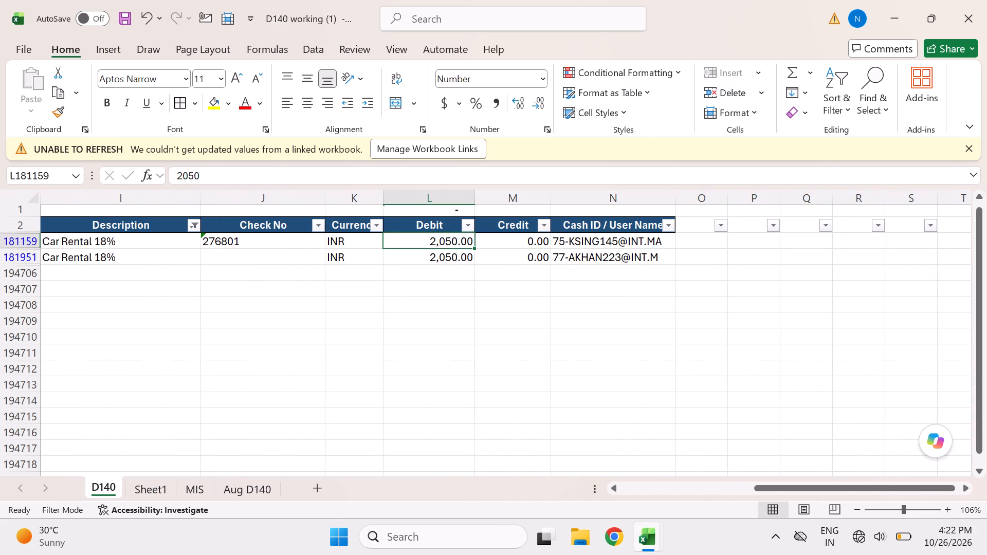
Switch to the Consolidated MIS report and compare the room 824/825 row on AUG-26, examining its kilometres, times, comment, amount and date.
key(alt+Tab)
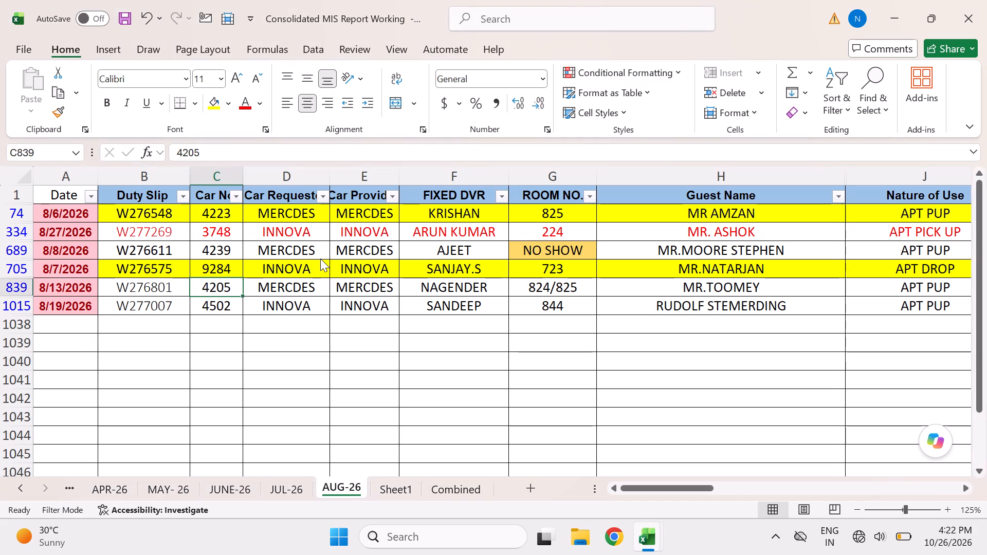
key(Right)
key(Right)
key(Right)
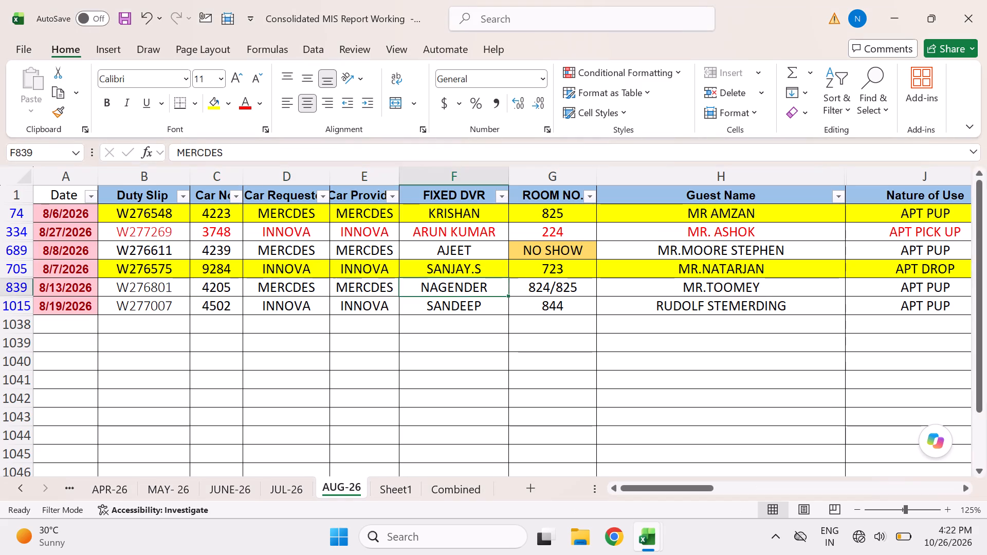
key(Right)
key(Right)
key(Right)
key(Right)
key(Right)
key(Right)
key(Right)
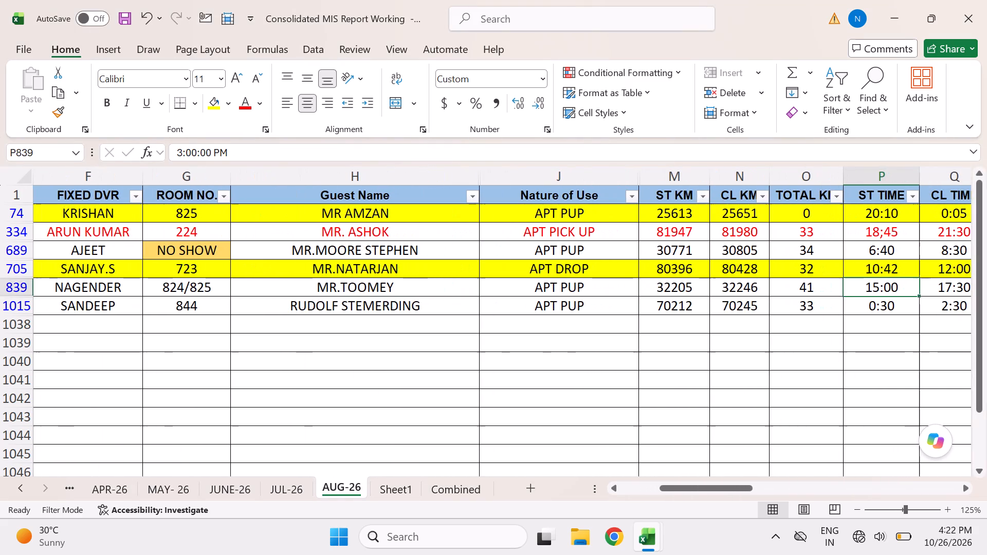
key(Right)
key(Right)
key(Right)
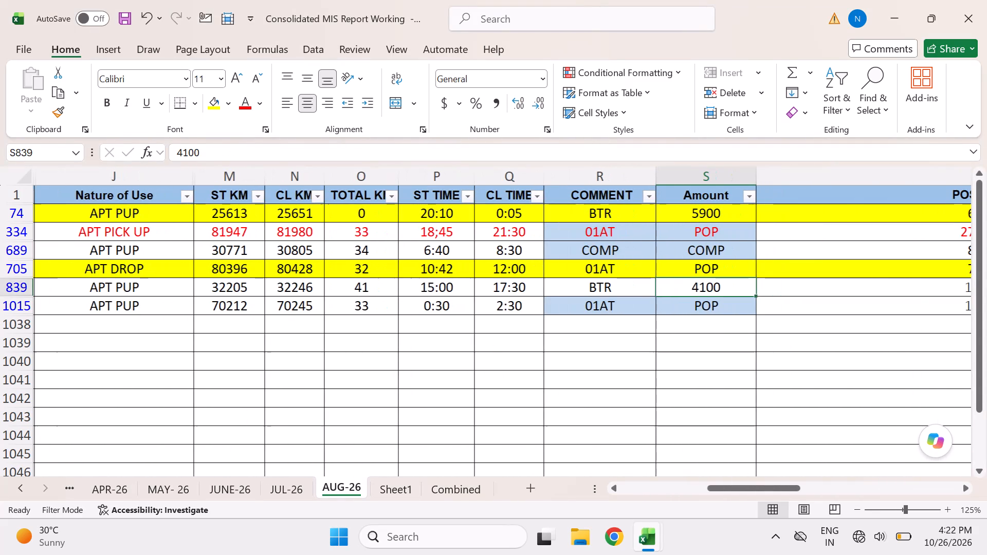
key(Up)
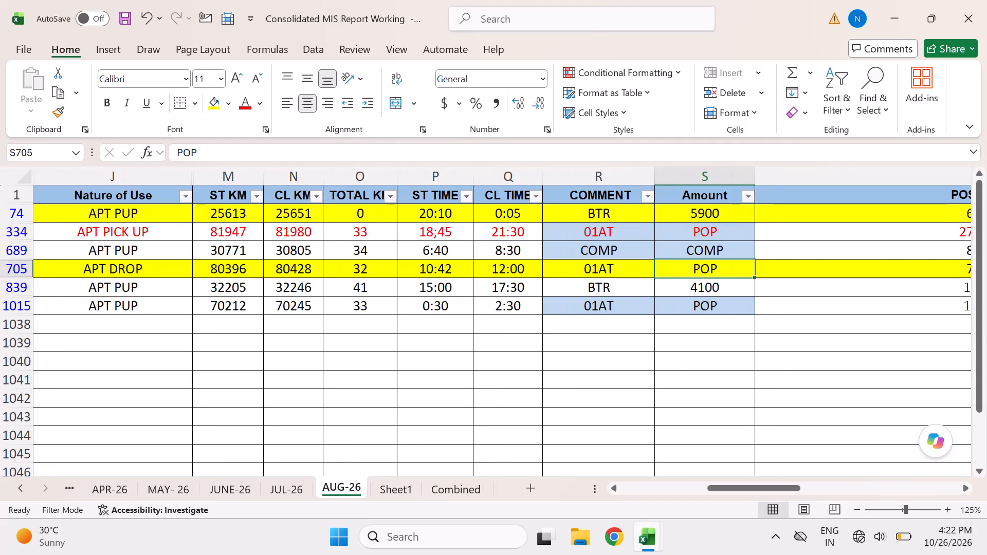
key(Down)
key(Left)
key(Left)
key(Left)
key(Left)
key(Left)
key(Left)
key(Left)
key(Left)
key(Left)
key(Left)
key(Left)
key(Left)
key(Left)
key(Left)
key(Left)
key(Left)
key(Left)
key(Left)
key(Left)
key(Left)
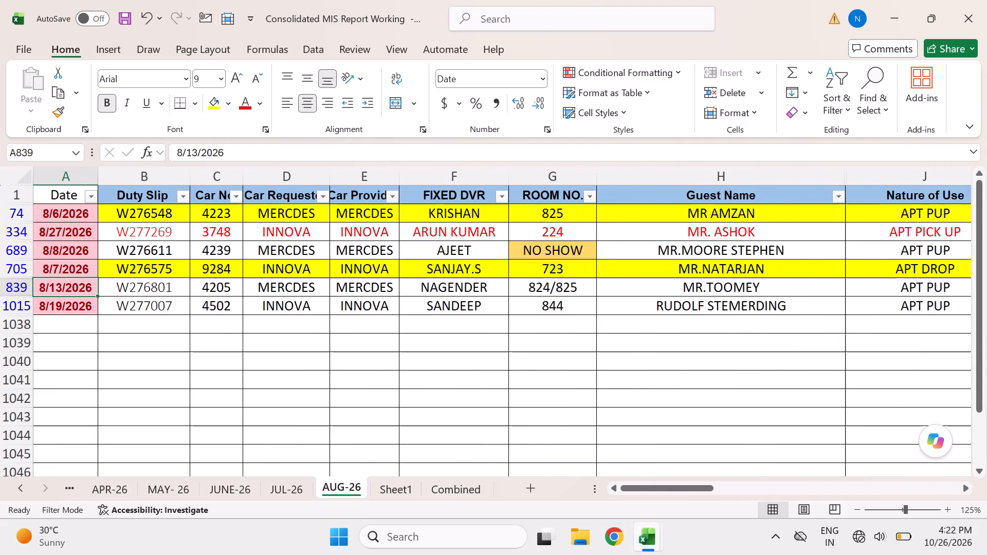
Switch to the D140 workbook and review the room 824 posting dated 8/14/2026, from its debit amount back to the month.
key(alt+Tab)
key(Down)
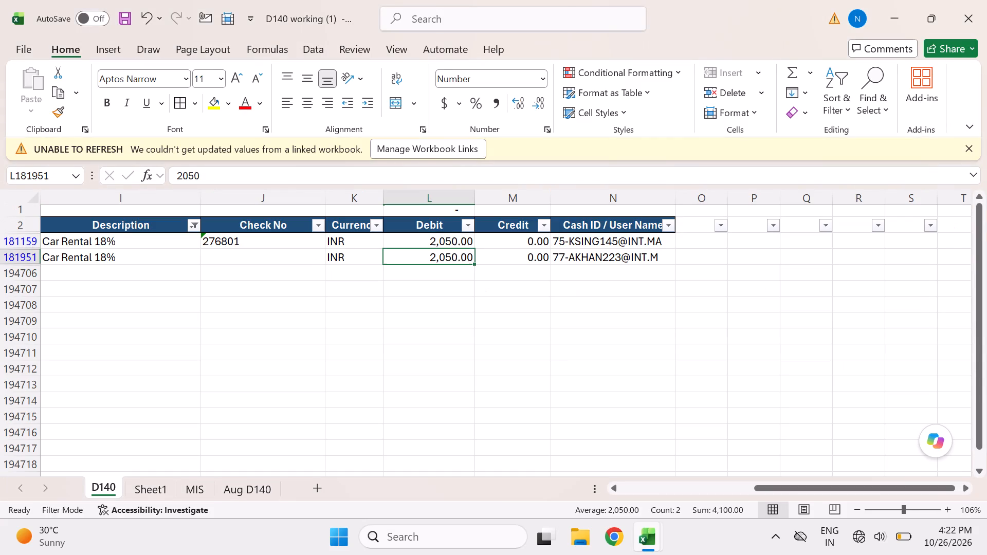
key(Down)
key(Up)
key(Left)
key(Left)
key(Left)
key(Left)
key(Left)
key(Left)
key(Left)
key(Left)
key(Left)
key(Left)
key(Left)
key(Left)
key(Left)
key(Left)
key(Left)
key(Left)
key(Left)
key(Left)
key(Left)
key(Left)
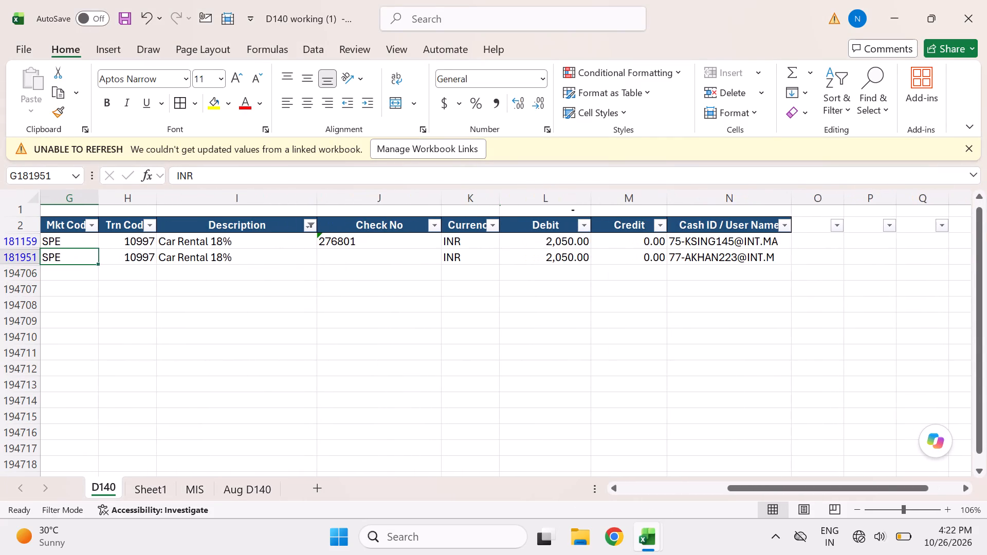
key(Left)
key(Left)
key(Left)
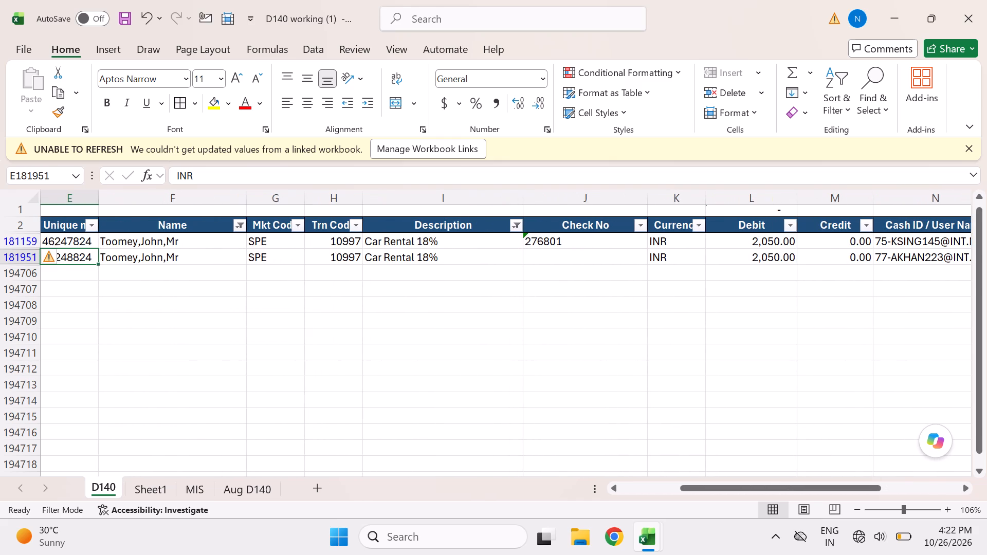
key(Left)
key(Left)
key(Left)
key(Left)
key(Left)
key(Left)
key(Left)
key(Left)
key(Left)
key(Left)
key(Left)
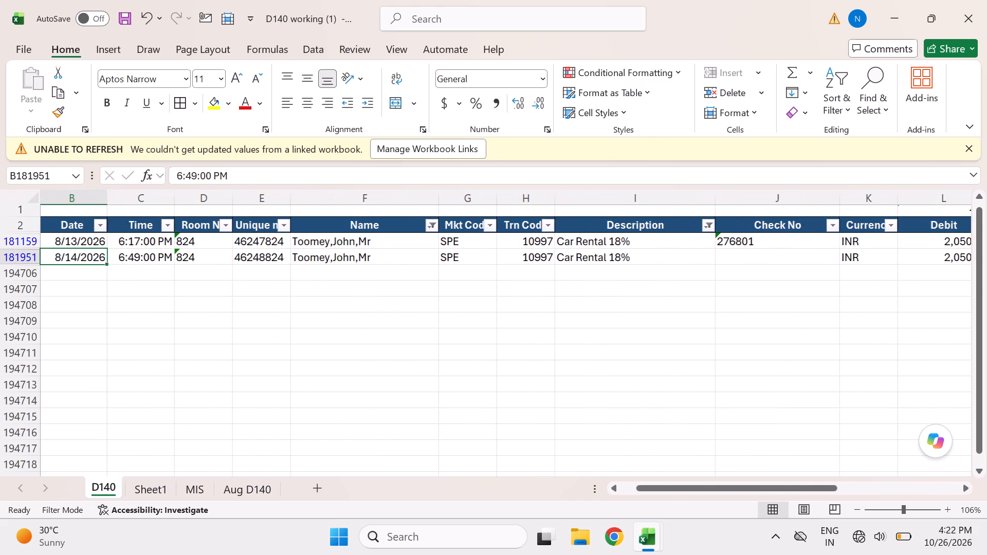
key(Left)
key(Left)
key(Left)
key(Left)
key(Left)
key(Left)
key(Left)
key(Left)
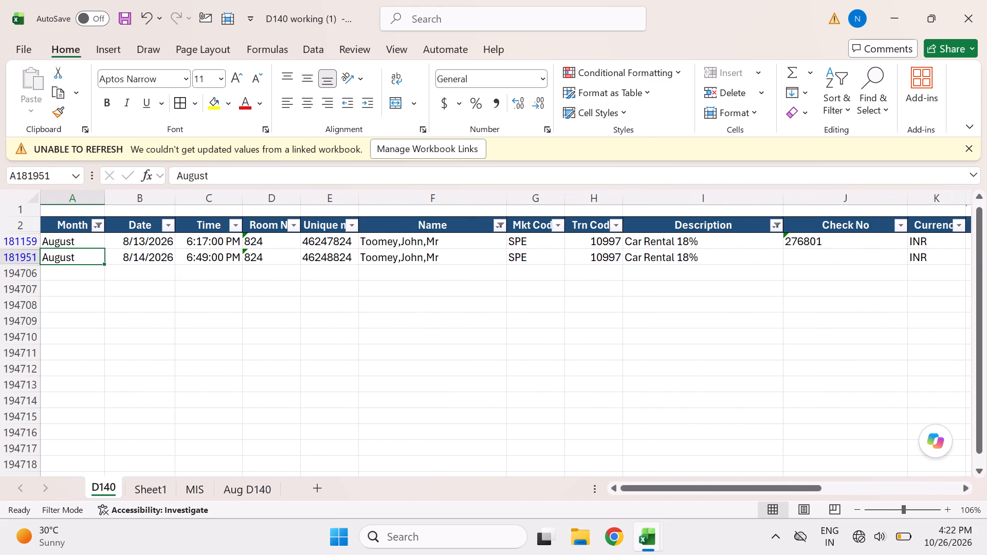
Switch back to the AUG-26 sheet of the Consolidated MIS report.
key(alt+Tab)
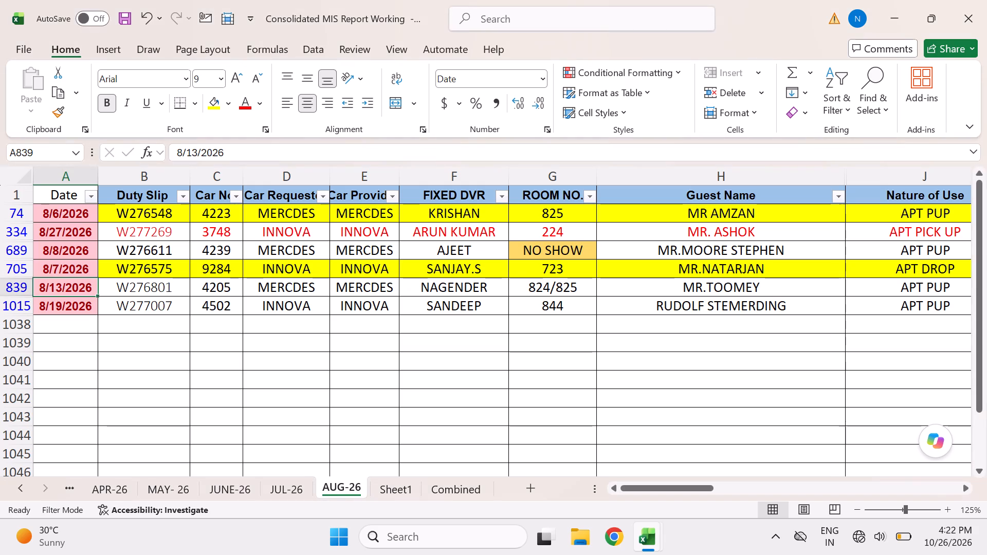
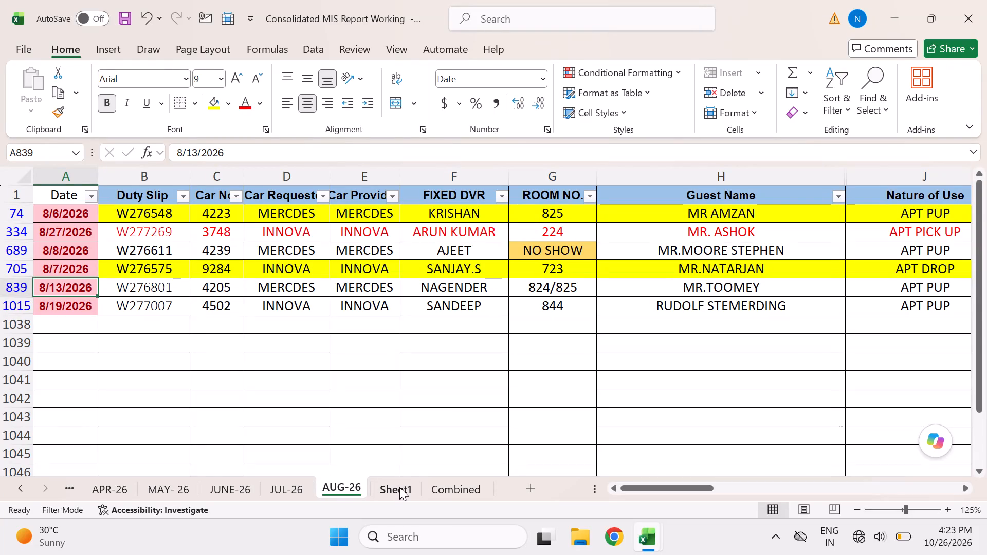
Switch to the D140 workbook and examine the pickup list's column headings on Sheet1, from Sr. No. across to Remarks.
click(399, 487)
key(alt+Tab)
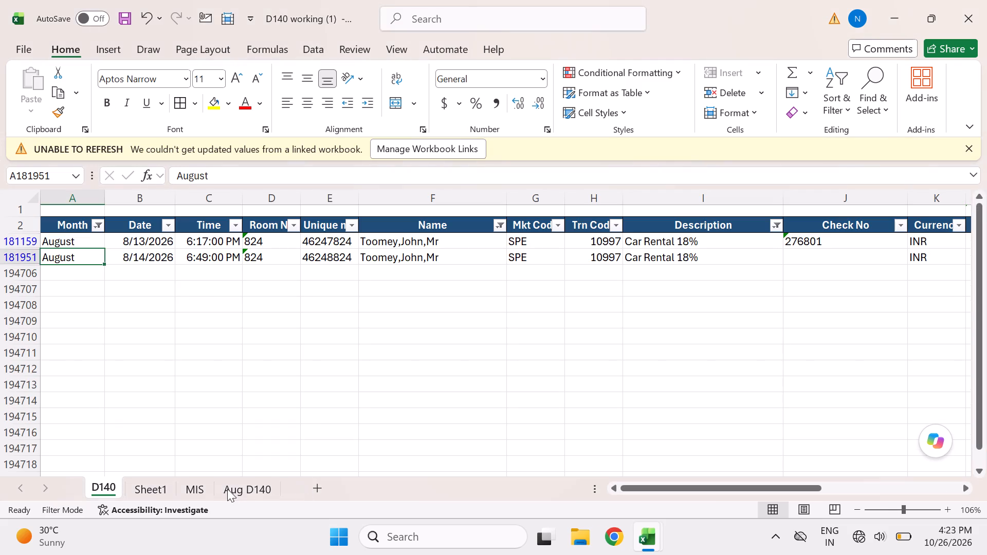
click(156, 492)
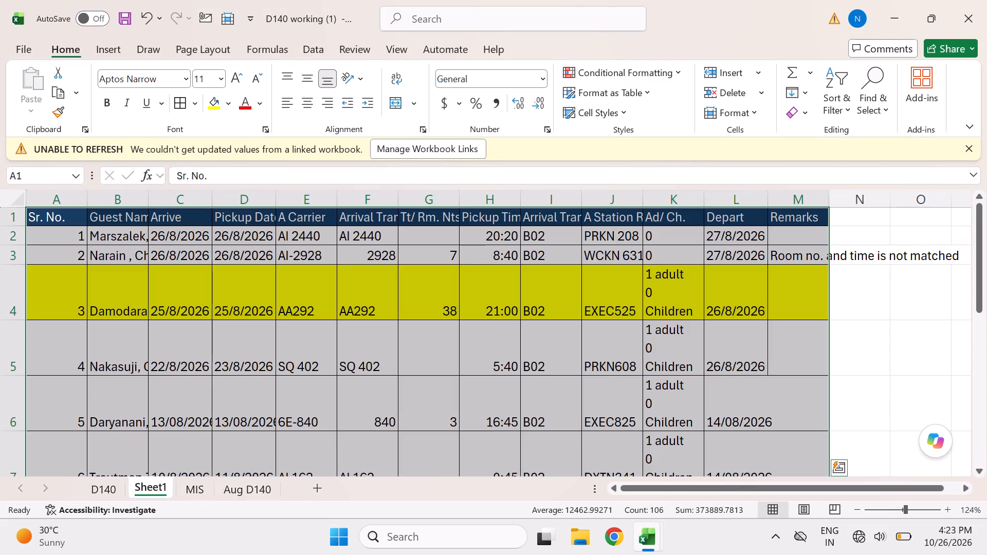
click(580, 238)
key(Up)
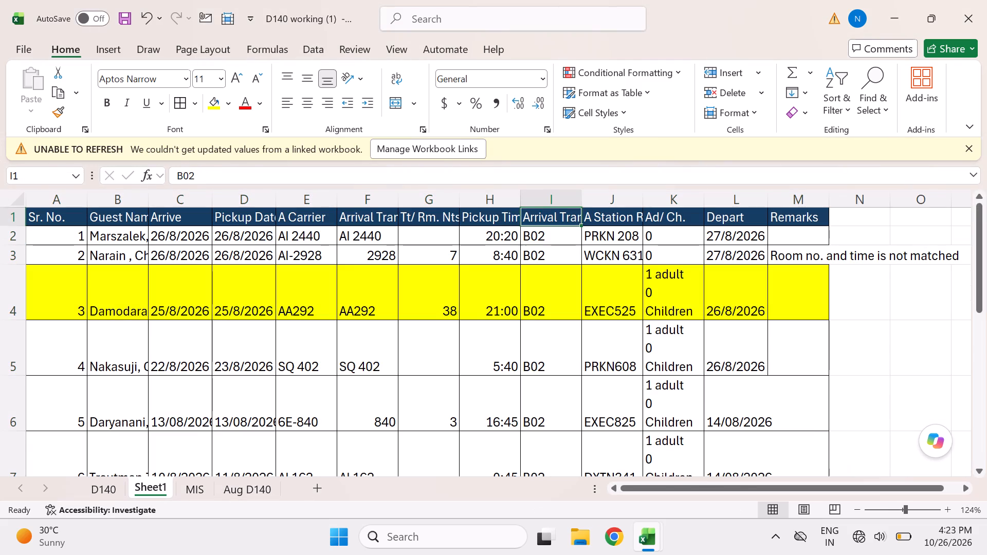
key(Left)
key(Left)
key(Left)
key(Left)
key(Left)
key(Left)
key(Left)
key(Left)
key(Left)
key(Left)
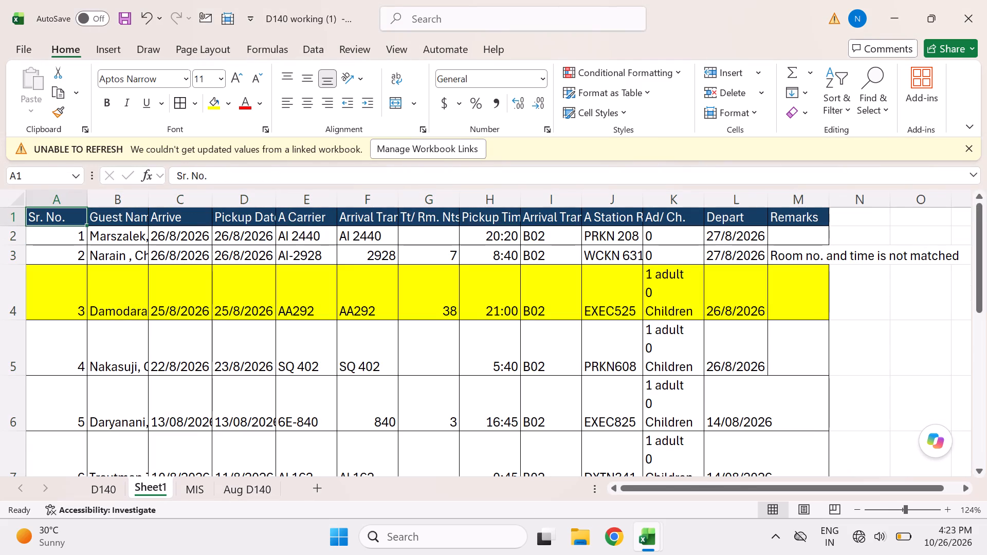
key(Right)
key(Right)
key(Right)
key(Right)
key(Right)
key(Right)
key(Right)
key(Right)
key(Right)
key(Right)
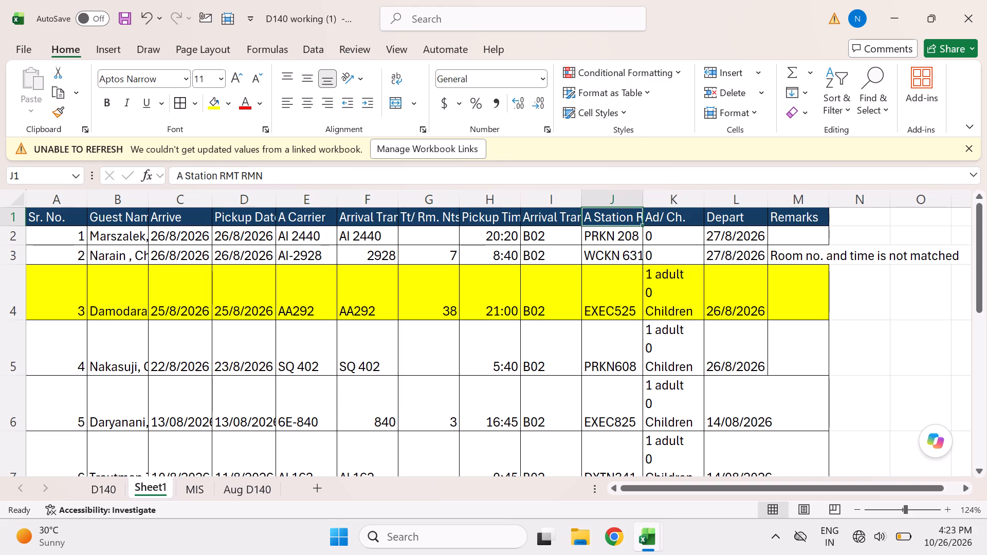
key(Right)
key(Right)
key(Right)
key(Left)
key(Down)
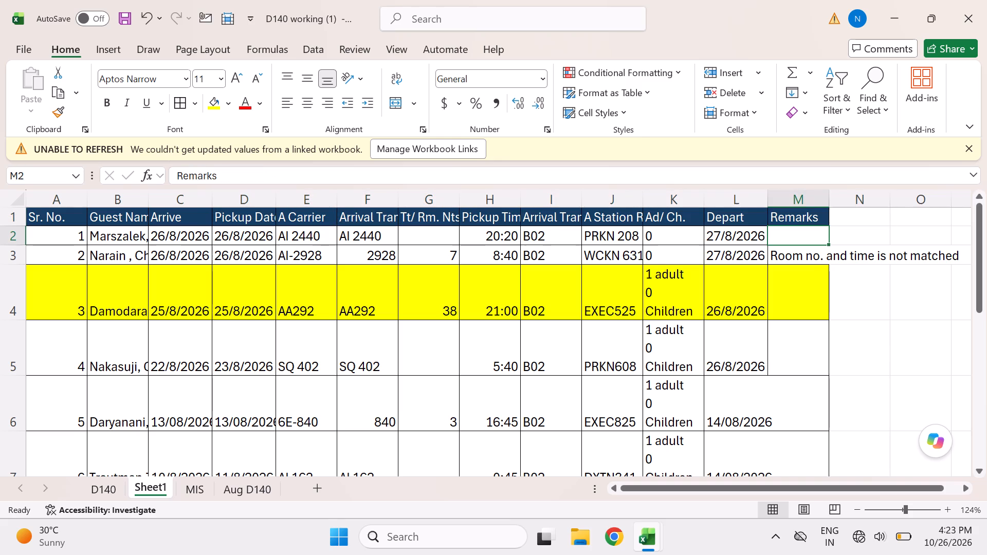
Review the pickup list's headings from Remarks back to Sr. No., checking the guest name of entry 1.
key(Up)
key(Left)
key(Left)
key(Left)
key(Left)
key(Left)
key(Left)
key(Left)
key(Left)
key(Left)
key(Left)
key(Left)
key(Left)
key(Left)
key(Left)
key(Left)
key(Left)
key(Left)
key(Left)
key(Left)
key(Left)
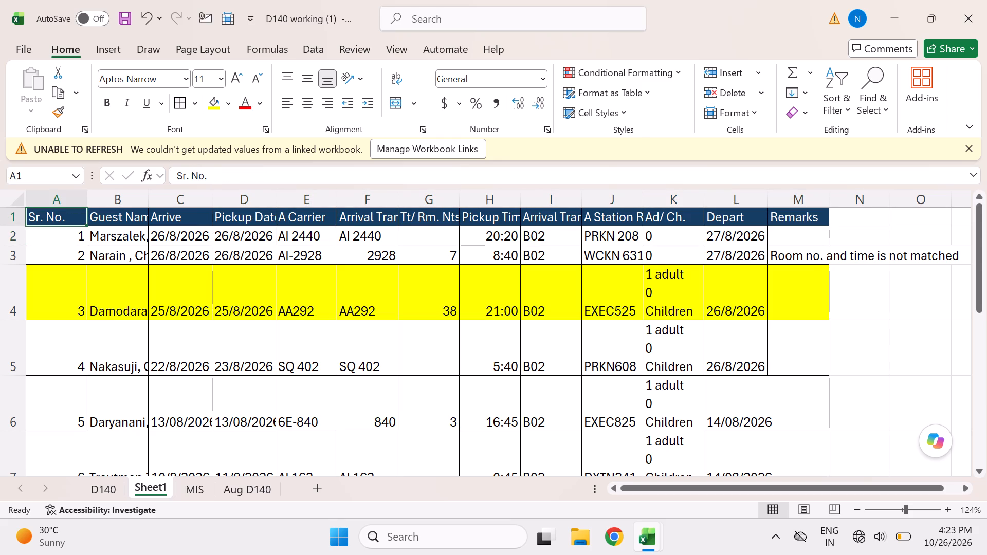
key(Left)
key(Left)
key(Left)
key(Right)
key(Down)
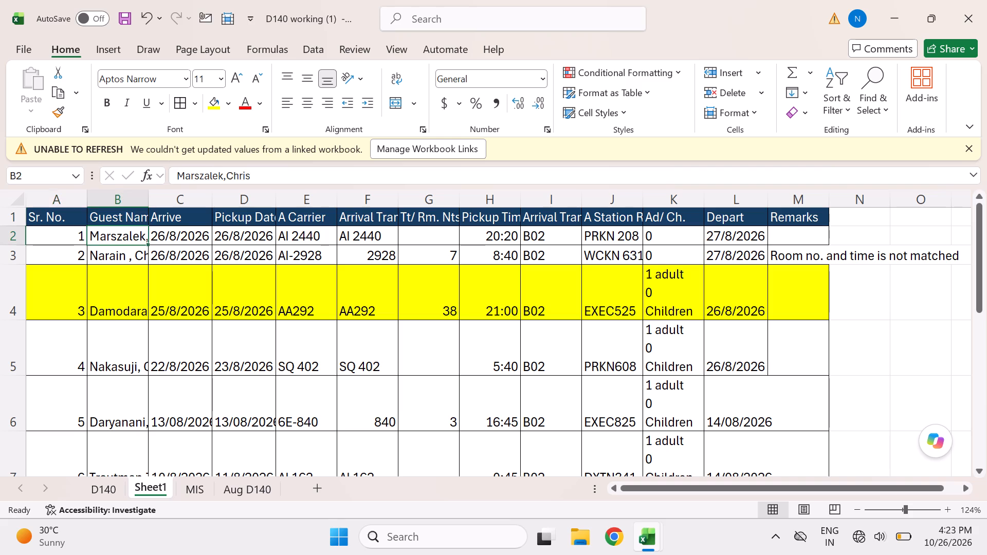
key(Left)
key(Left)
key(Up)
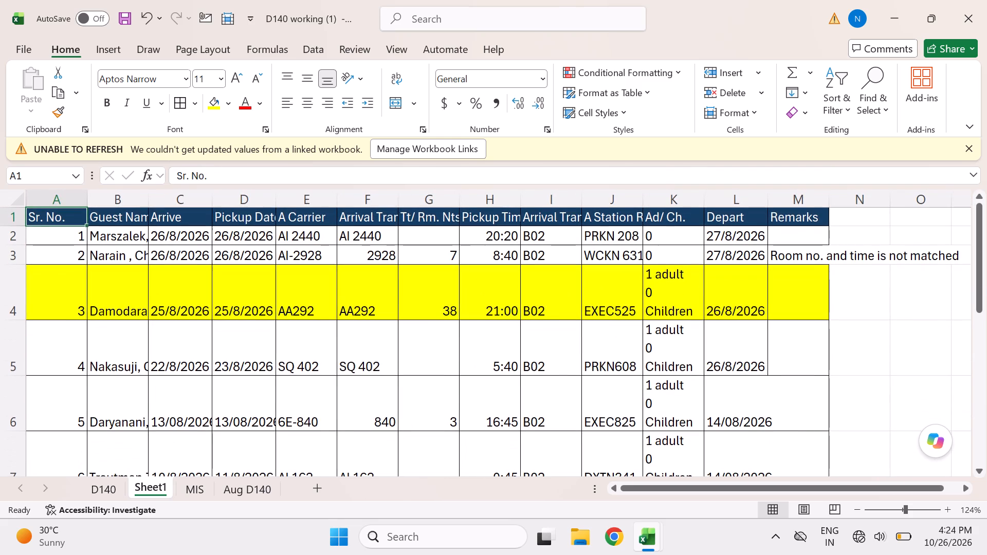
Examine the headings across to Remarks, and look down the Remarks column past the last pickup entry and back up.
key(Right)
key(Right)
key(Right)
key(Right)
key(Right)
key(Right)
key(Right)
key(Right)
key(Right)
key(Right)
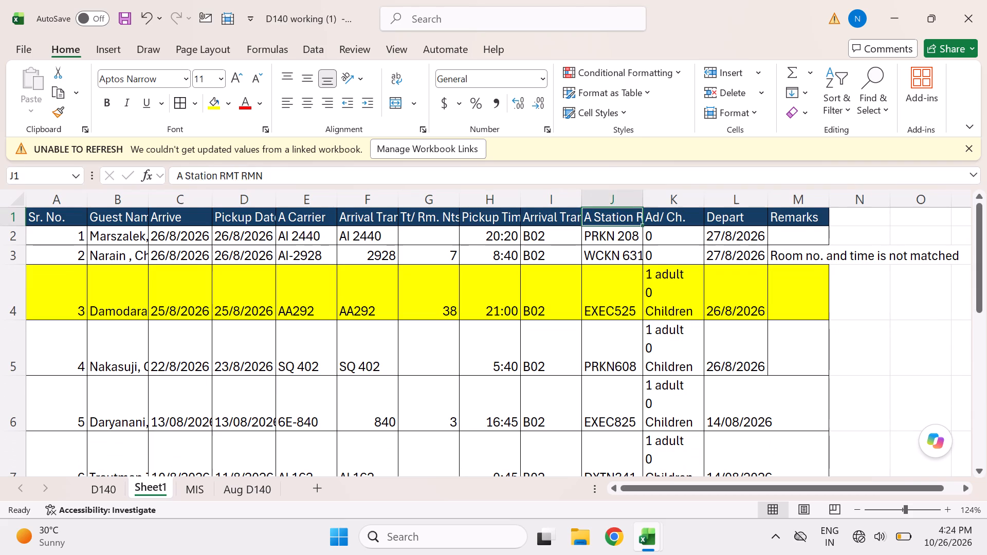
key(Right)
key(Right)
key(Down)
key(Down)
key(Down)
key(Down)
key(Down)
key(Down)
key(Down)
key(Down)
key(Down)
key(Down)
key(Down)
key(Down)
key(Down)
key(Down)
key(Down)
key(Up)
key(Up)
key(Up)
key(Up)
key(Up)
key(Up)
key(Up)
key(Up)
key(Up)
key(Up)
key(Up)
key(Up)
key(Up)
key(Up)
key(Up)
key(Up)
key(Up)
key(Up)
key(Up)
key(Up)
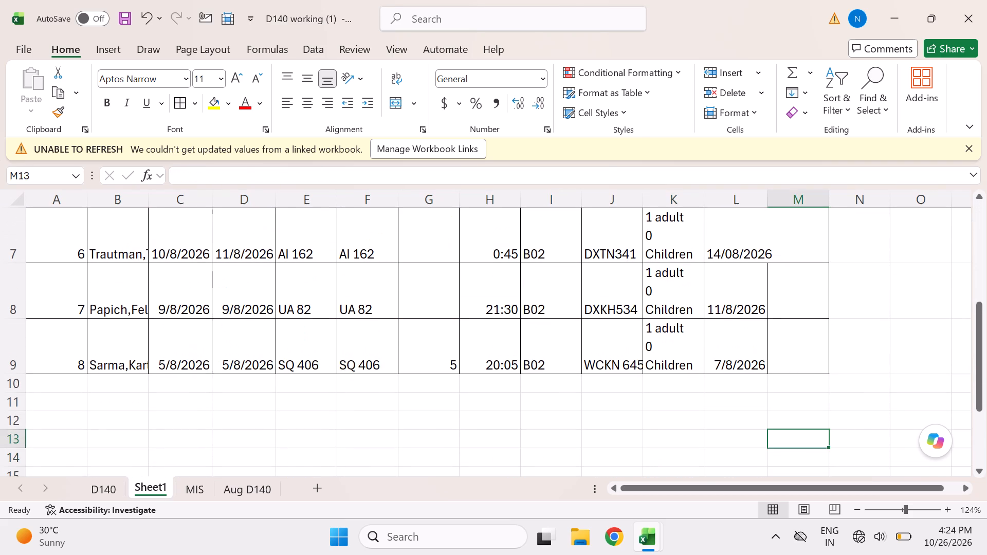
key(Up)
key(Down)
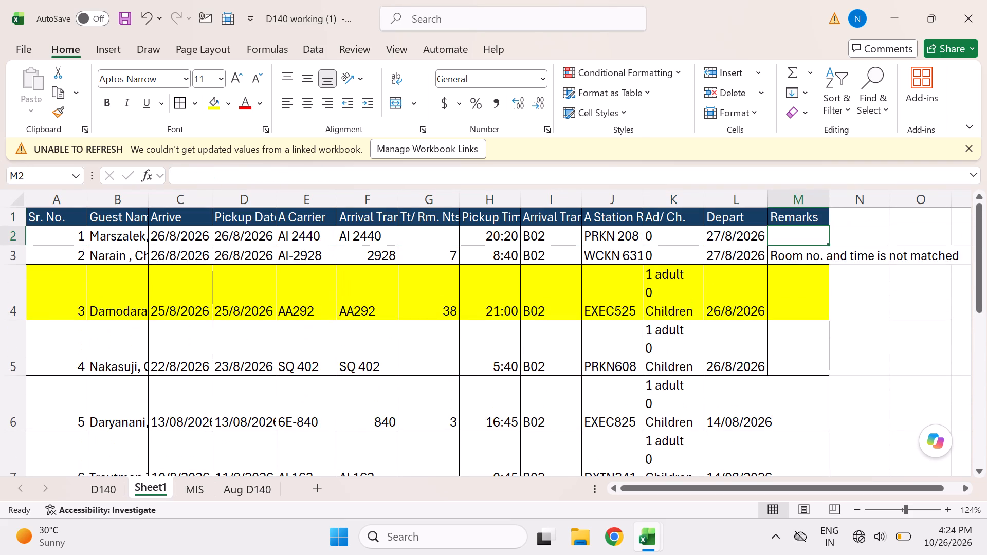
Review pickup entry 1 from its Remarks cell back to the serial number and guest name.
key(Up)
key(Down)
key(Left)
key(Left)
key(Left)
key(Left)
key(Left)
key(Left)
key(Left)
key(Left)
key(Left)
key(Left)
key(Left)
key(Left)
key(Left)
key(Left)
key(Left)
key(Left)
key(Left)
key(Left)
key(Left)
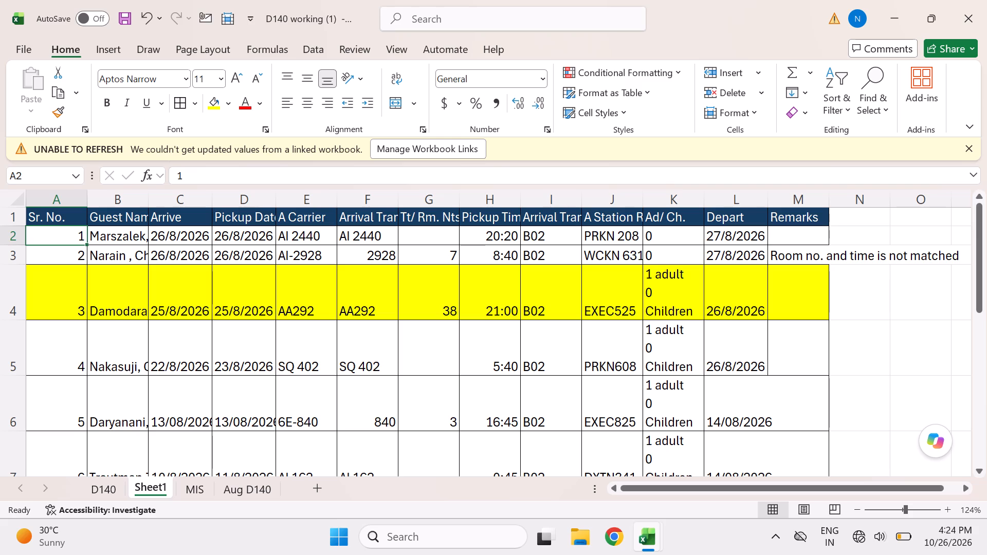
key(Right)
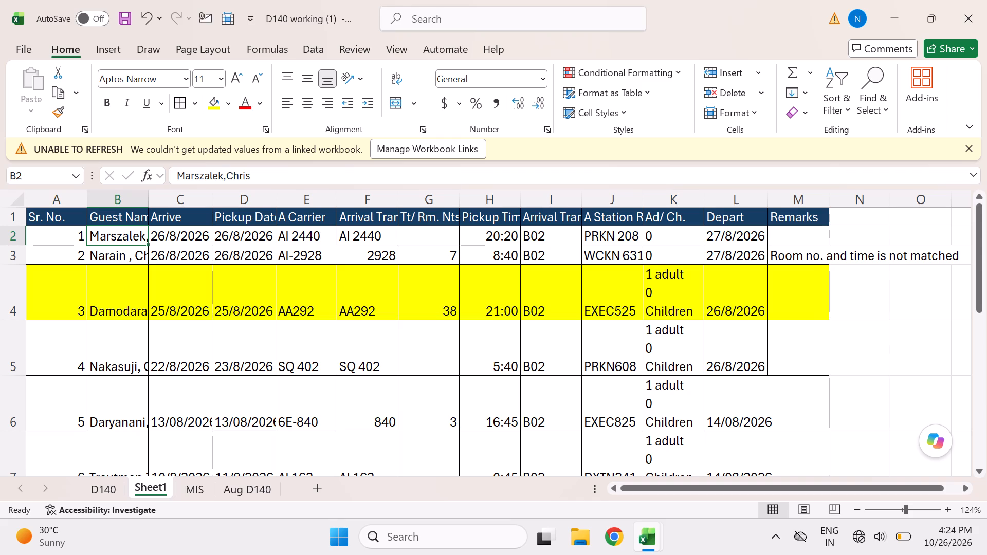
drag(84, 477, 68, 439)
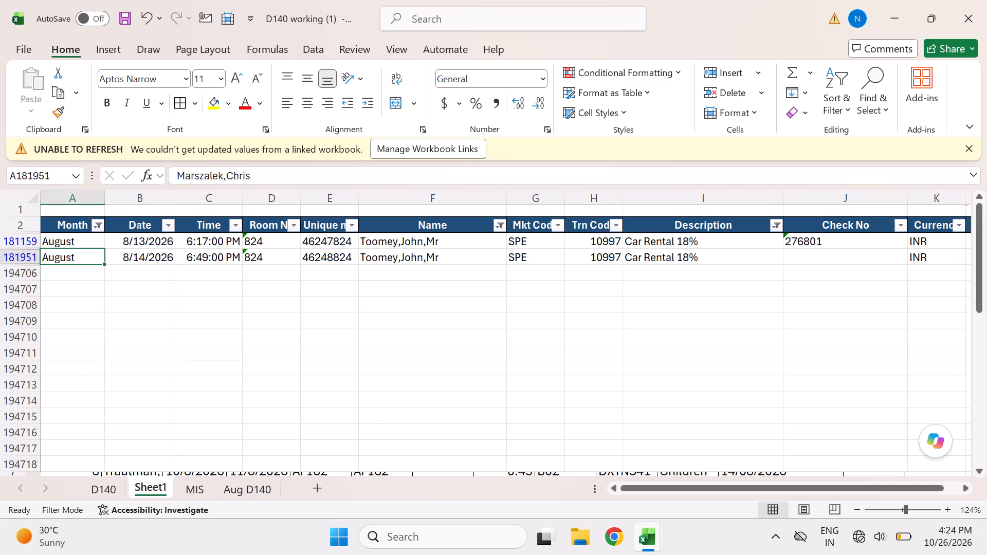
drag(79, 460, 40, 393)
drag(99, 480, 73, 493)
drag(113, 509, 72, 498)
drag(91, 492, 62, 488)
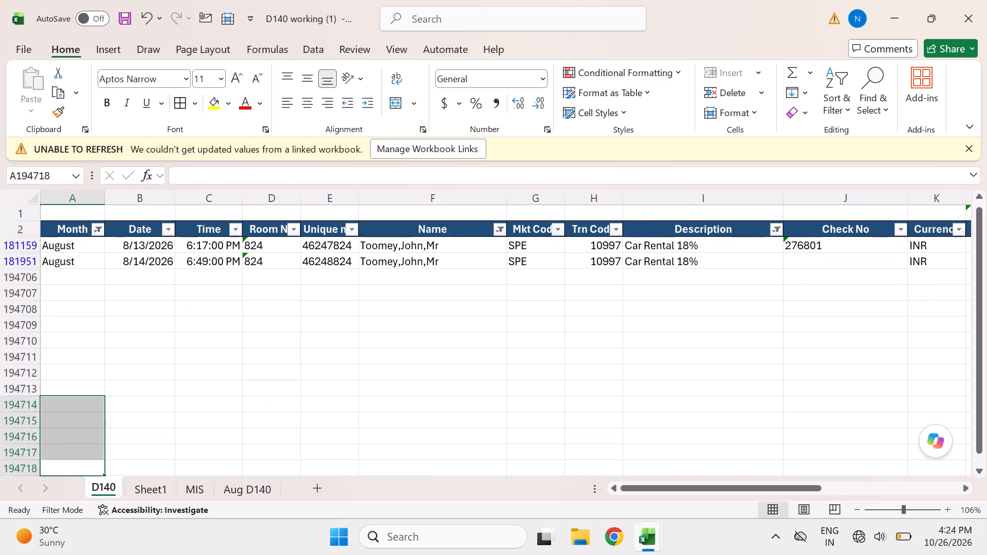
Return to Sheet1 of the D140 workbook and check the guest name and arrival date of pickup entry 1.
click(153, 491)
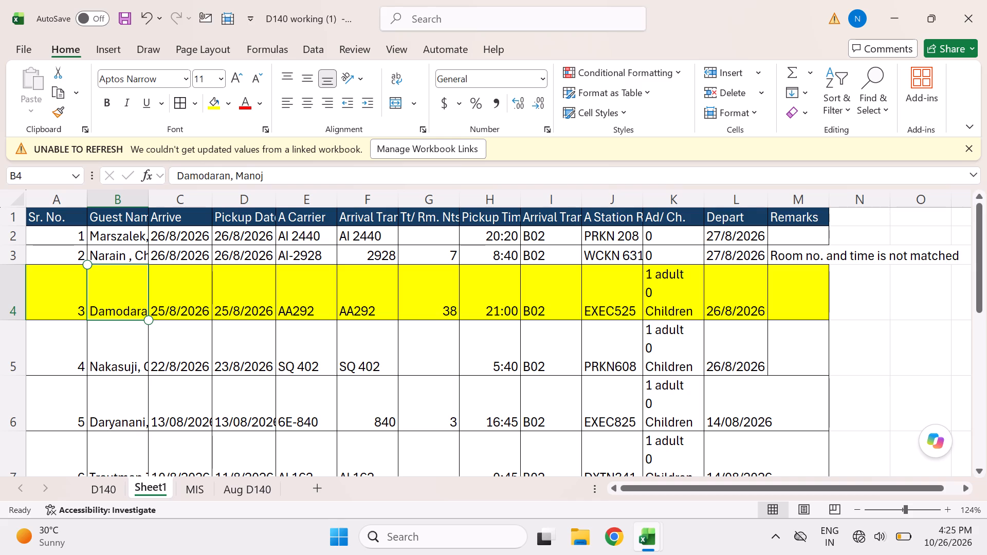
key(Up)
key(Up)
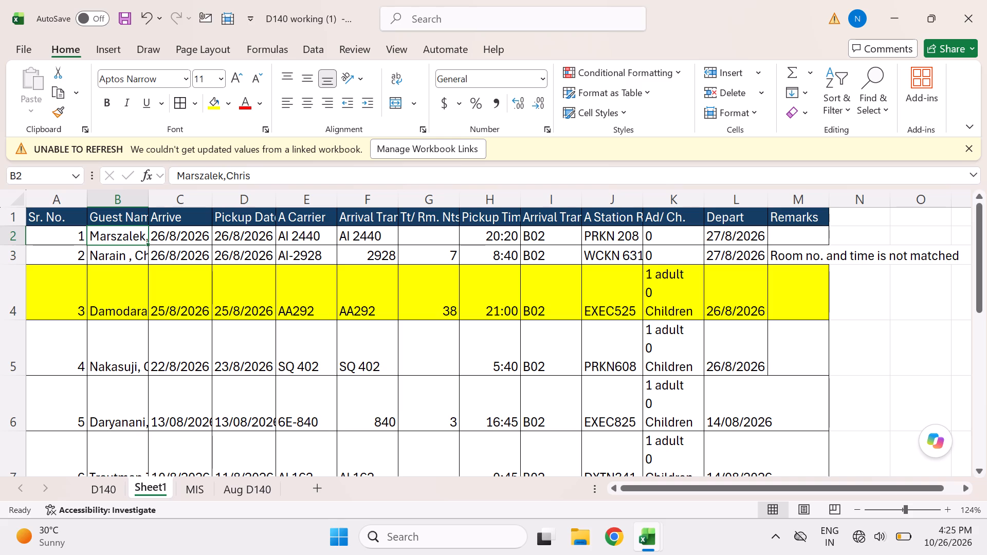
key(Right)
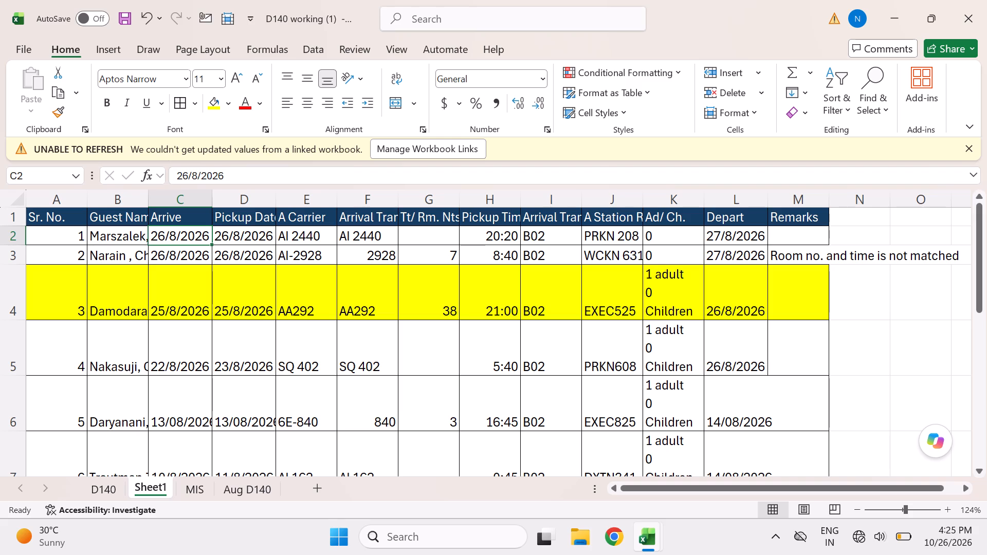
key(Left)
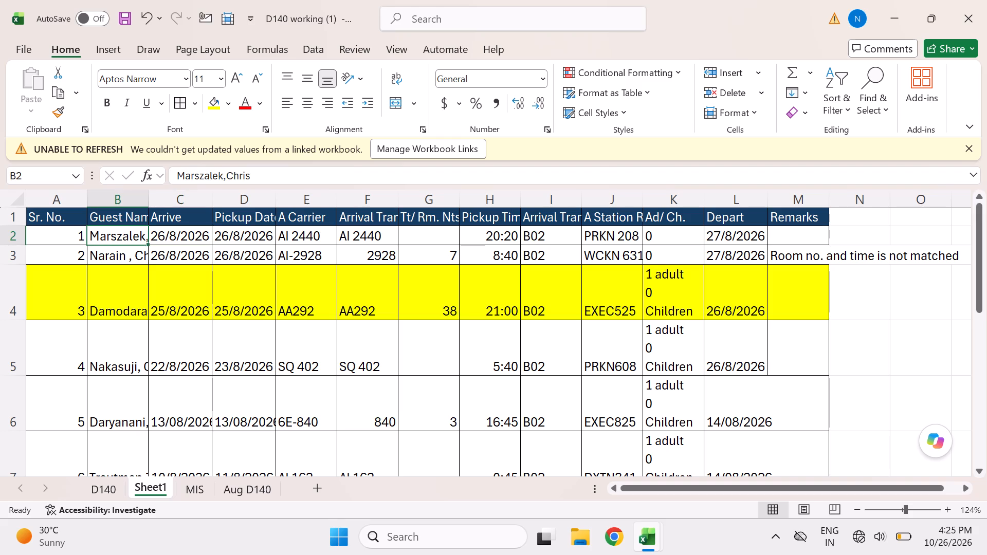
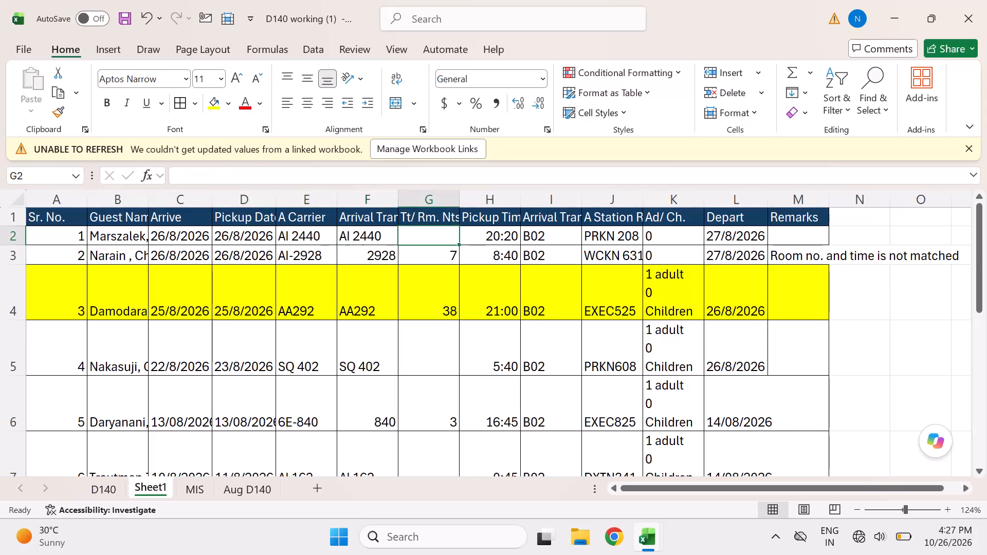
Review pickup entry 1 across to its Remarks cell and back to the serial number, ending at the guest name.
key(Right)
key(Right)
key(Right)
key(Right)
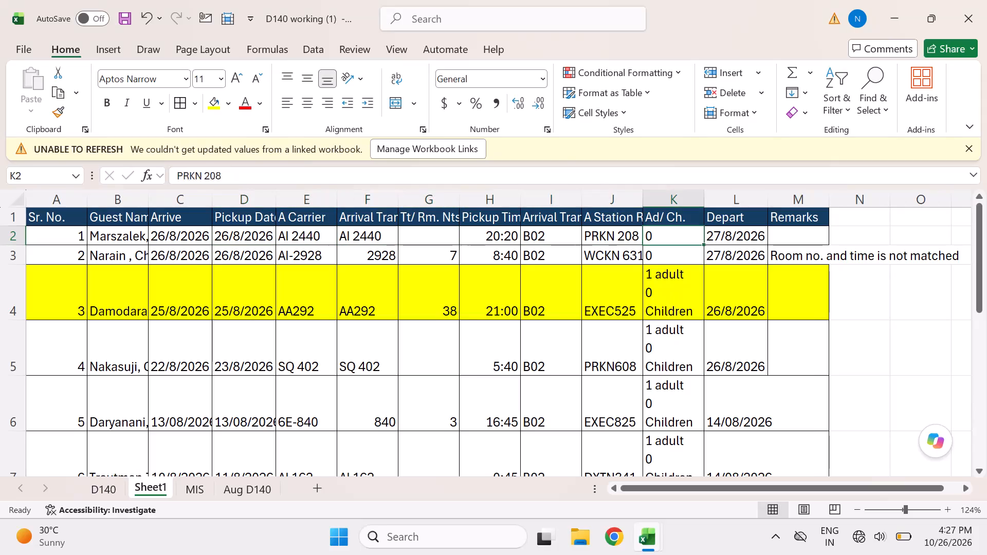
key(Right)
key(Right)
key(Left)
key(Left)
key(Left)
key(Left)
key(Left)
key(Left)
key(Left)
key(Left)
key(Left)
key(Left)
key(Left)
key(Left)
key(Left)
key(Left)
key(Left)
key(Left)
key(Left)
key(Left)
key(Left)
key(Left)
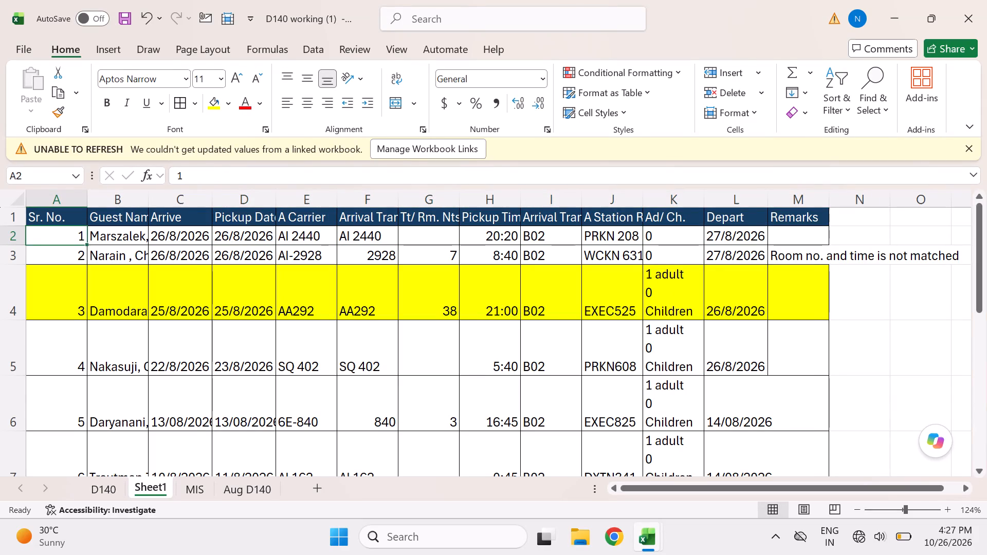
key(Right)
key(Right)
key(Left)
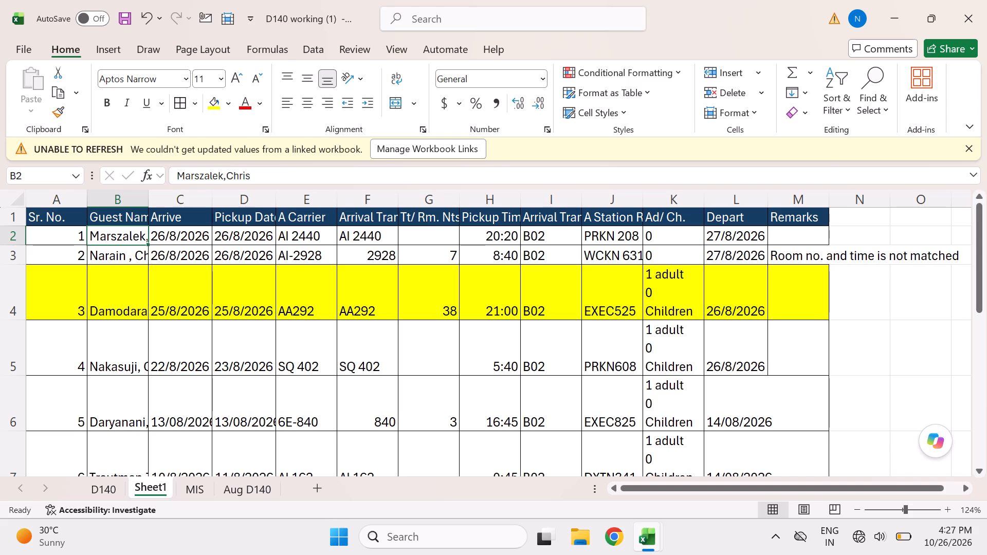
key(Up)
key(Down)
Clear all filters on the MIS sheet and bring its Guest Name column into view.
click(207, 480)
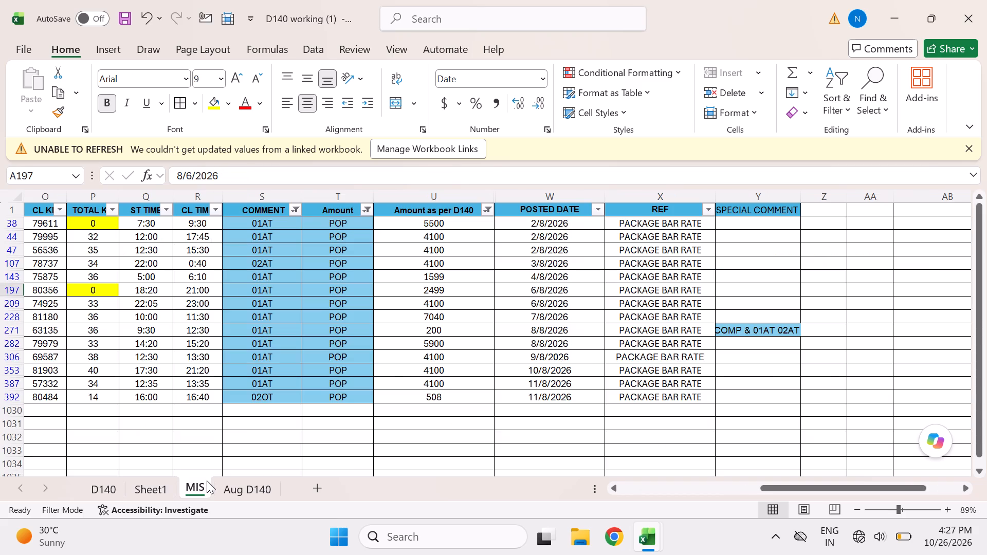
click(272, 269)
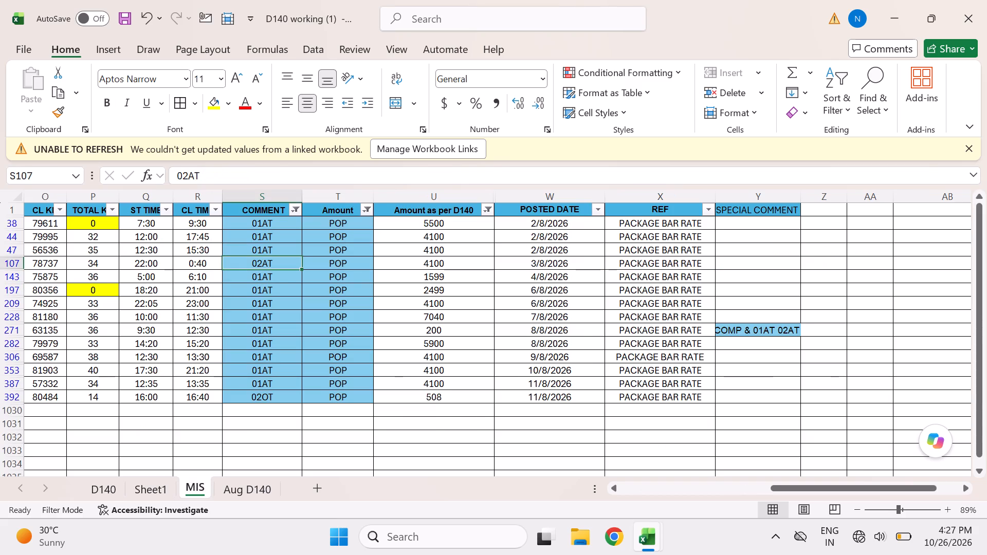
text(ac)
scroll(200, 265, right, 1)
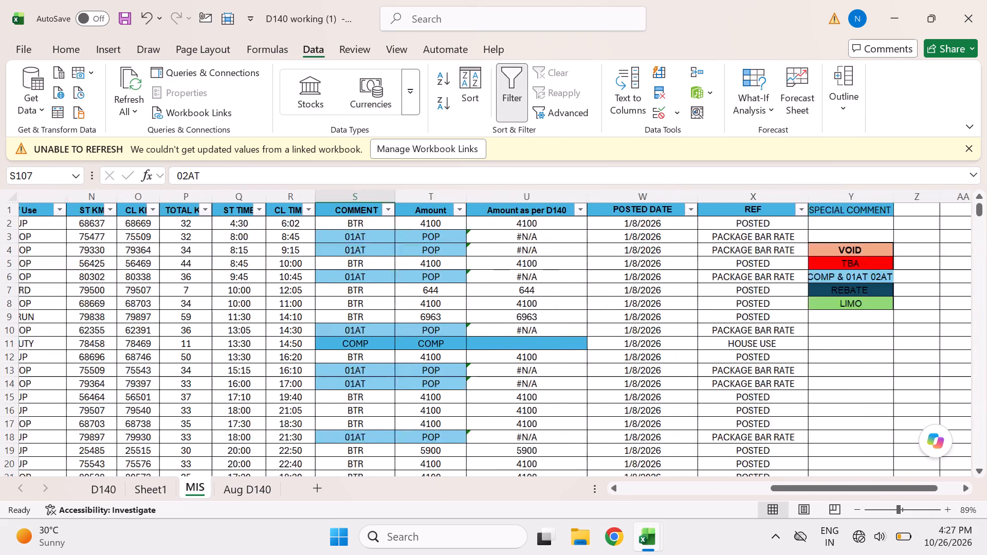
scroll(200, 265, right, 5)
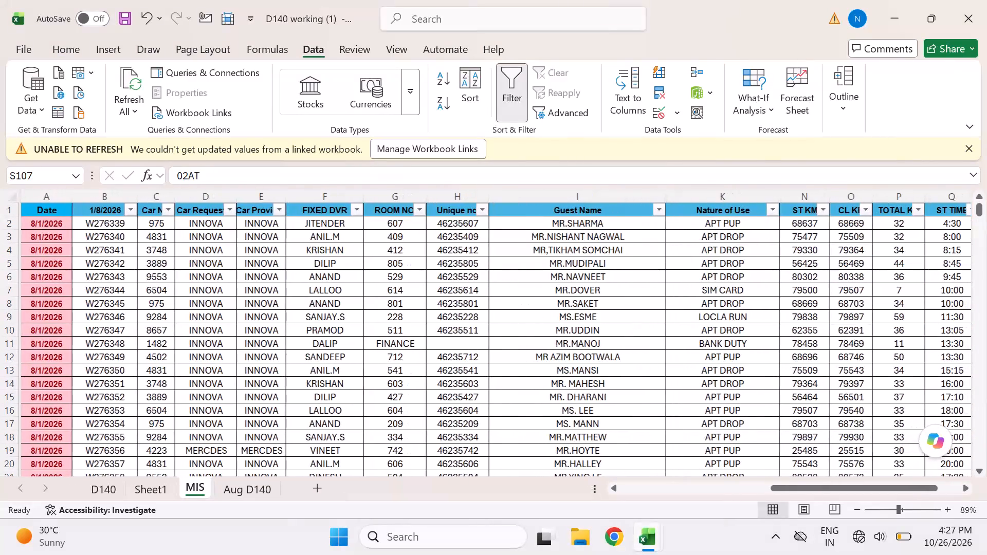
Copy the guest name of pickup entry 1 from Sheet1 and search the MIS Guest Name filter for it.
click(149, 493)
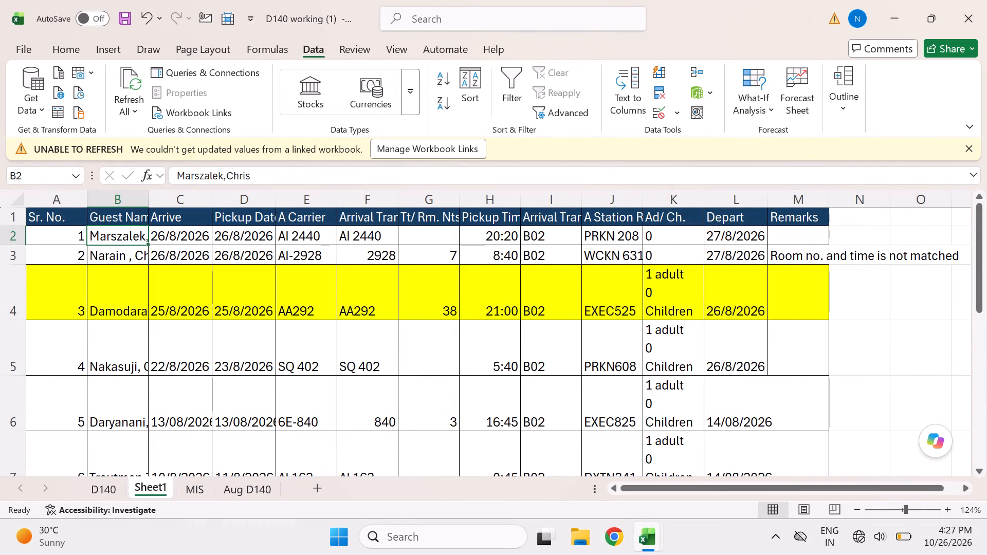
key(ctrl+c)
click(196, 494)
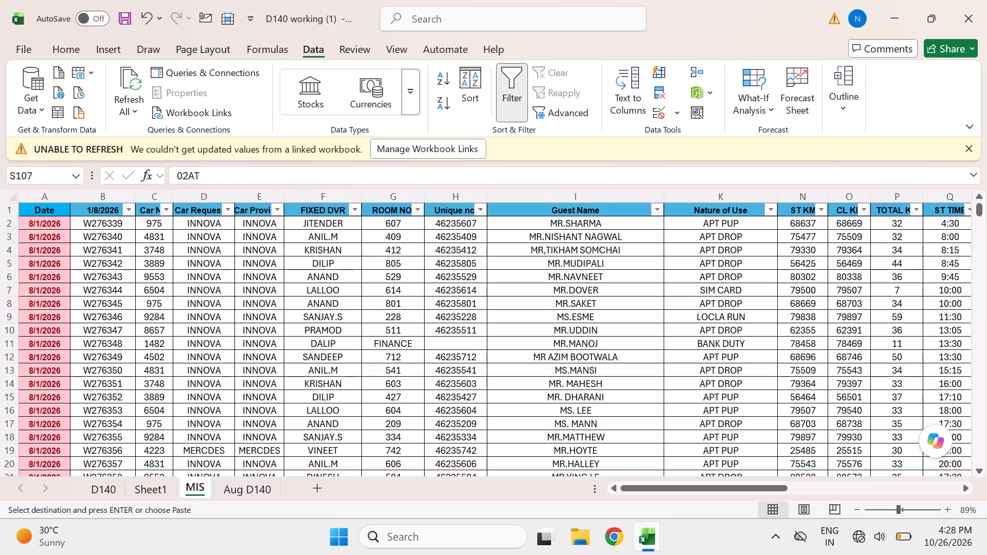
click(658, 217)
click(658, 212)
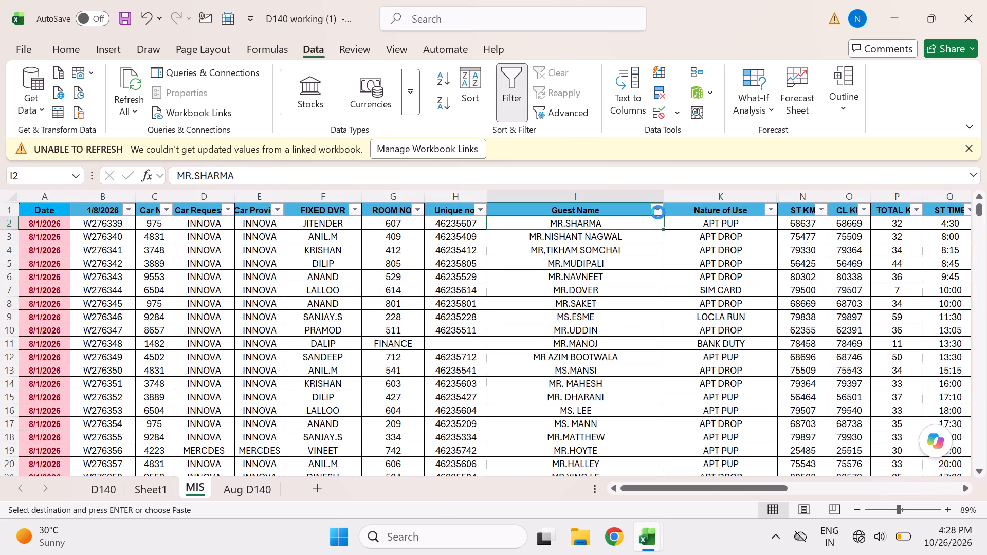
click(506, 332)
key(ctrl+v)
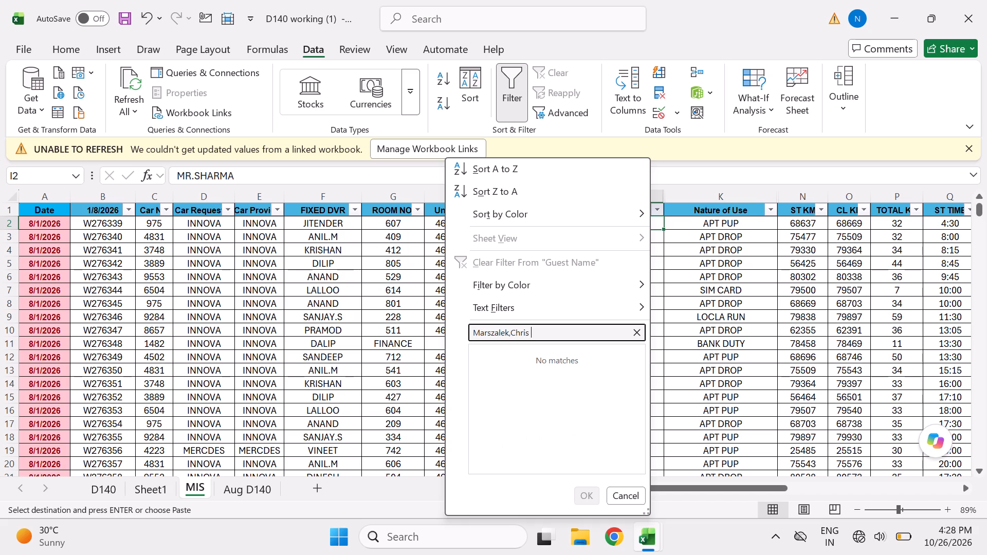
Shorten the Guest Name filter search to the guest's first name only.
click(511, 337)
key(BackSpace)
key(BackSpace)
key(BackSpace)
key(BackSpace)
key(BackSpace)
key(BackSpace)
key(BackSpace)
key(BackSpace)
key(BackSpace)
key(BackSpace)
key(BackSpace)
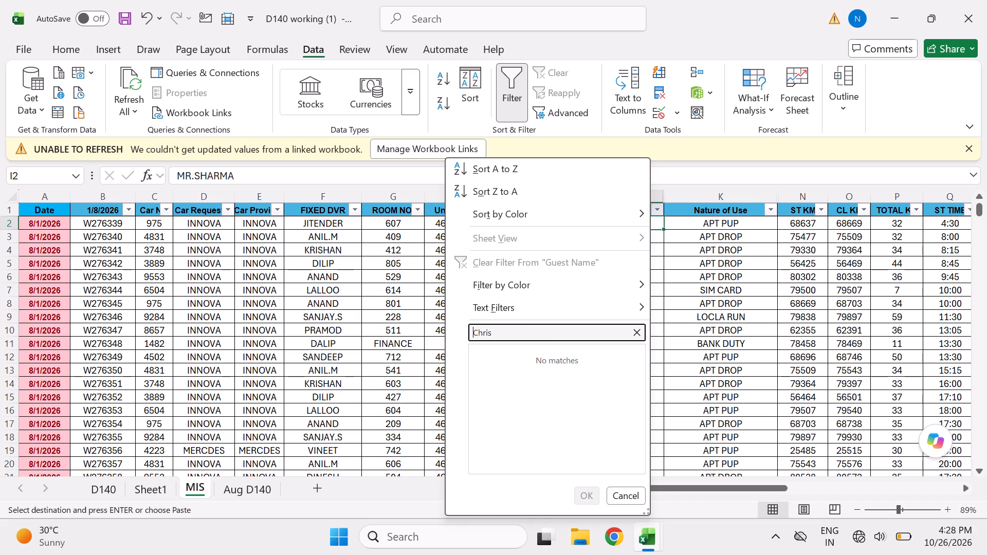
Search the Guest Name filter for the guest's surname only, and close the filter without applying it.
click(521, 332)
key(BackSpace)
key(BackSpace)
key(BackSpace)
key(BackSpace)
key(BackSpace)
key(BackSpace)
key(ctrl+v)
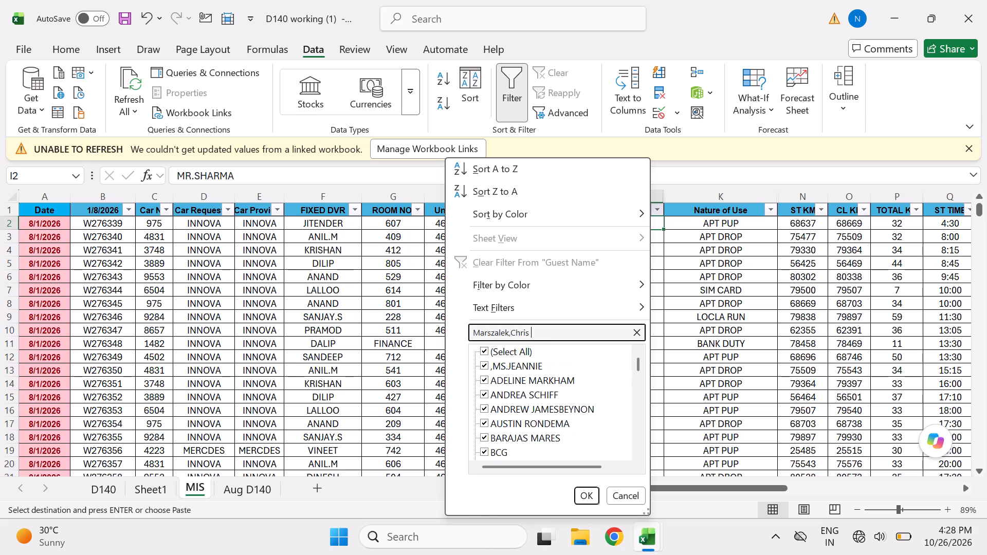
key(BackSpace)
key(BackSpace)
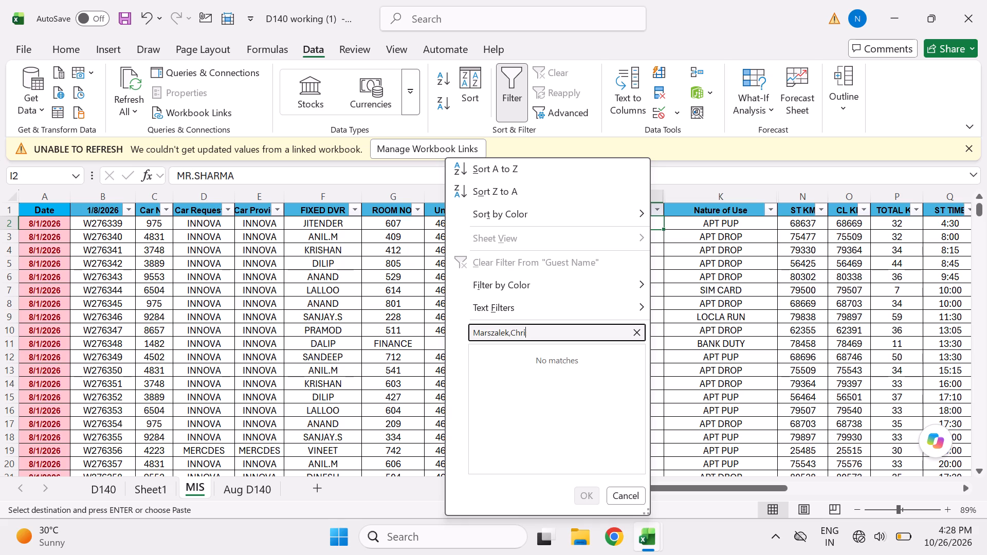
key(BackSpace)
key(BackSpace)
key(BackSpace)
key(BackSpace)
key(BackSpace)
click(349, 313)
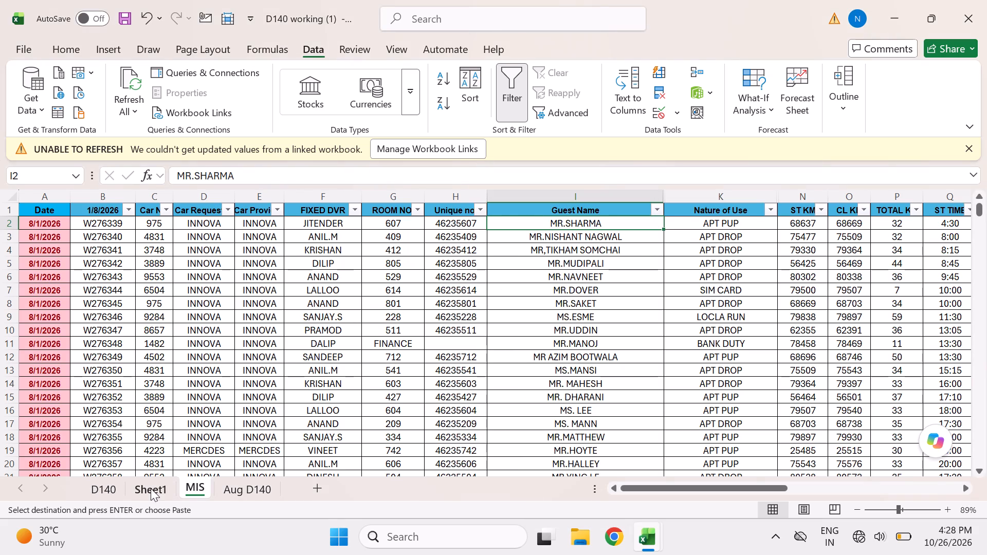
Return to Sheet1 and review pickup entry 1 from its A Station cell across to Remarks and back to the serial number.
click(151, 488)
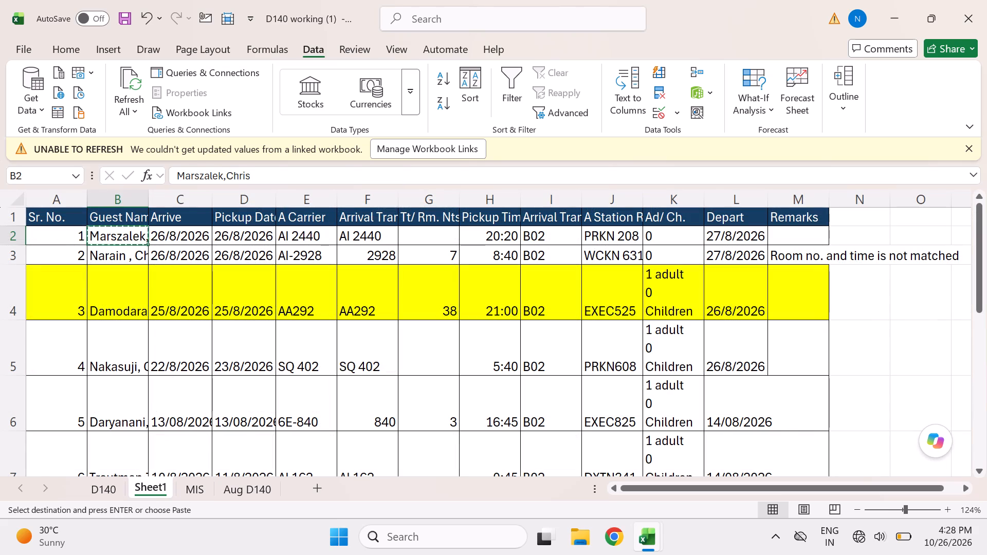
click(566, 234)
key(Right)
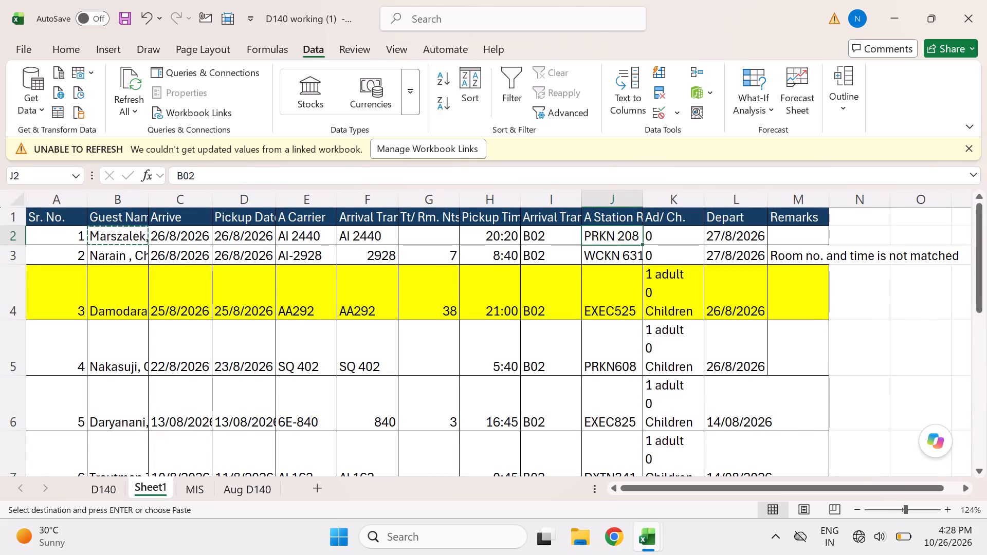
key(Right)
key(Right)
key(Right)
key(Left)
key(Left)
key(Left)
key(Left)
key(Left)
key(Left)
key(Left)
key(Left)
key(Left)
key(Left)
key(Left)
key(Left)
key(Left)
key(Left)
key(Left)
key(Left)
key(Left)
key(Left)
key(Left)
key(Left)
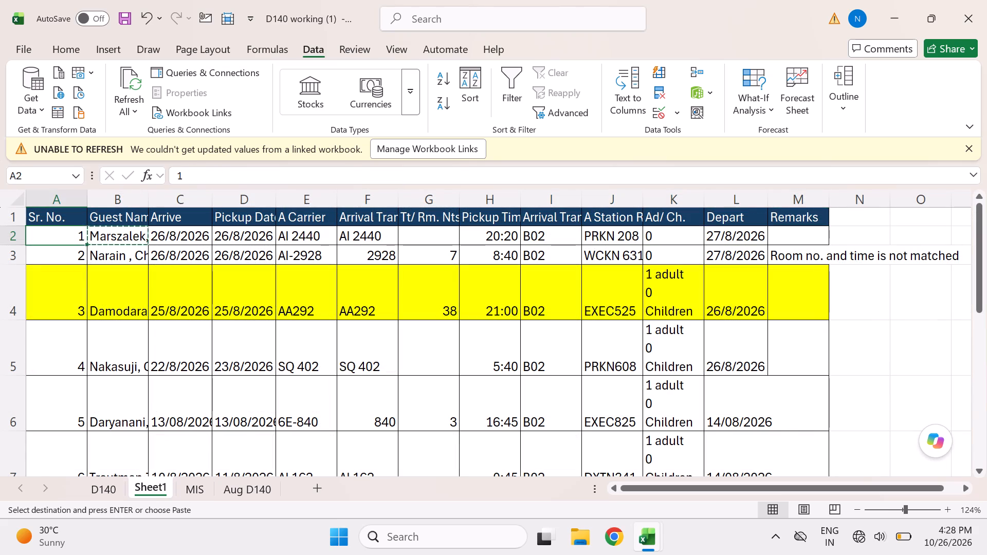
key(Left)
key(Left)
key(Left)
key(Left)
key(Down)
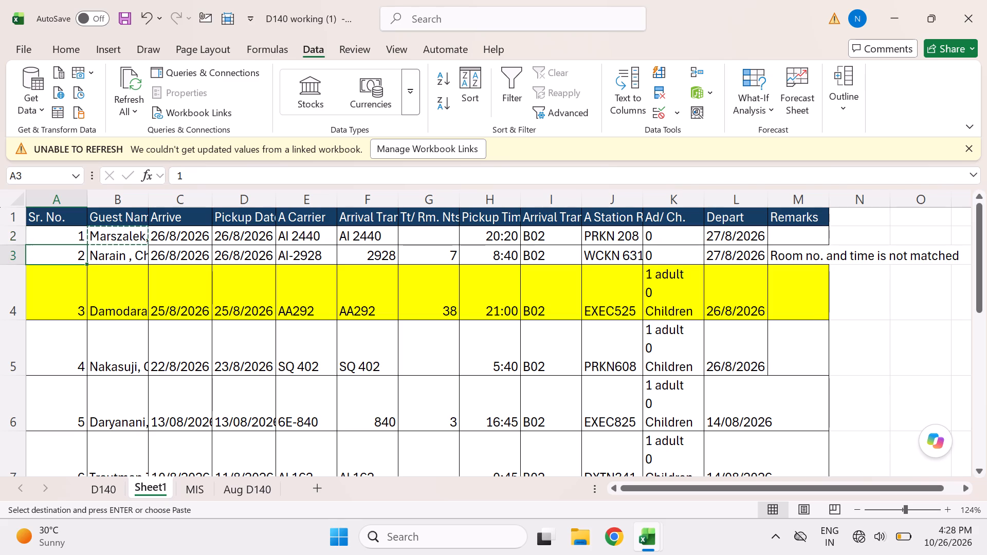
key(Up)
key(Right)
key(Left)
key(Left)
key(Left)
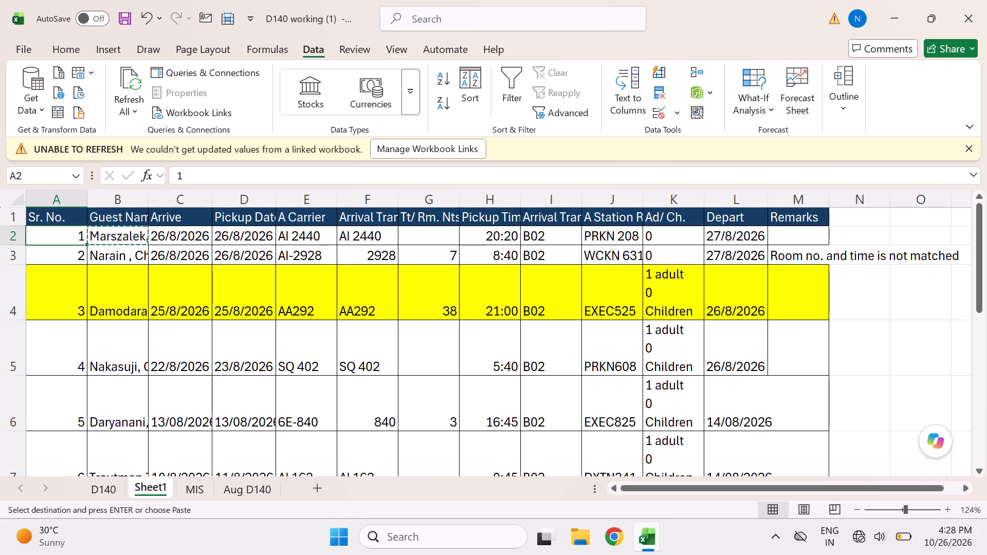
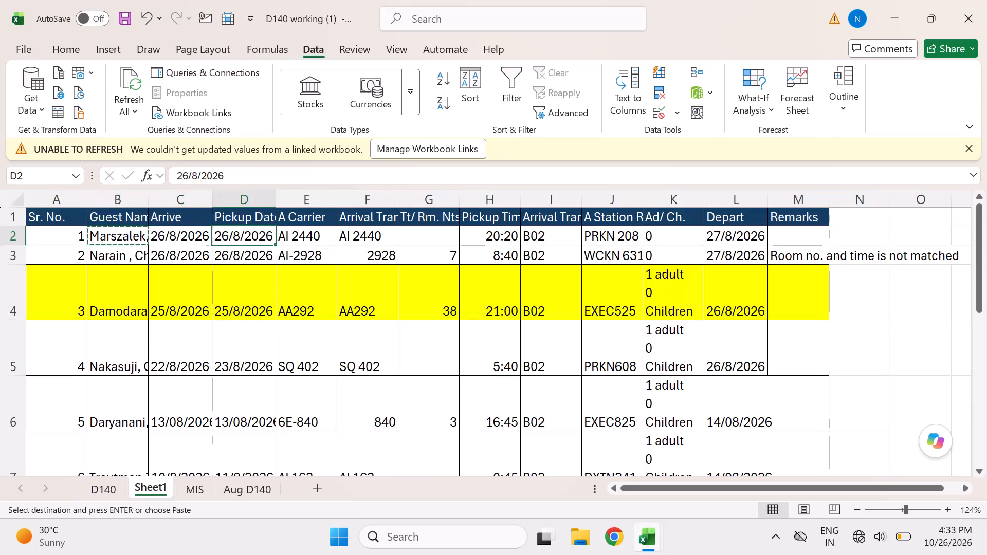
Review pickup entry 1 on Sheet1 across its fields from Pickup Date to Remarks.
key(Right)
key(Right)
key(Right)
key(Right)
key(Right)
key(Right)
key(Right)
key(Right)
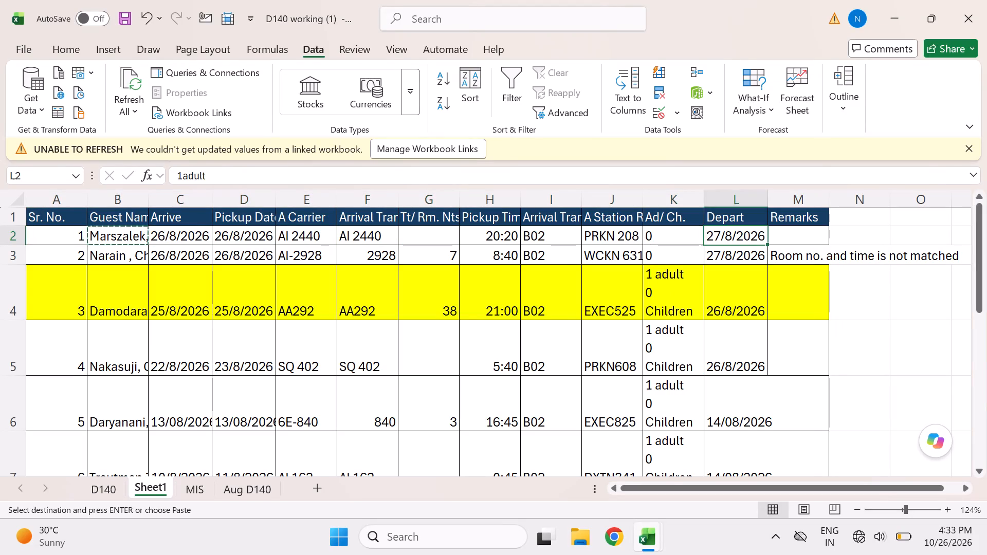
key(Right)
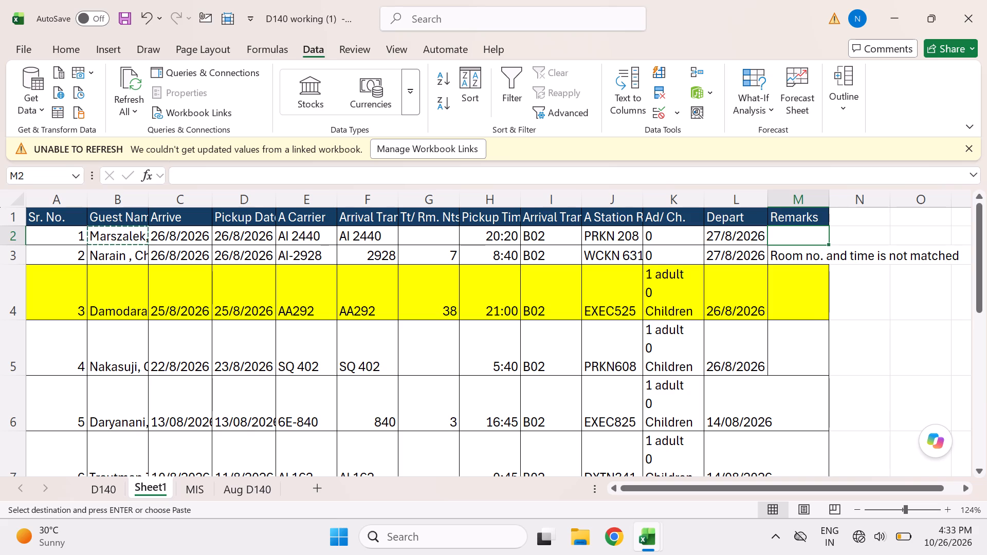
Check the Remarks column of Sheet1 down through the remaining pickup entries to entry 8.
key(Down)
key(Down)
key(Down)
key(Down)
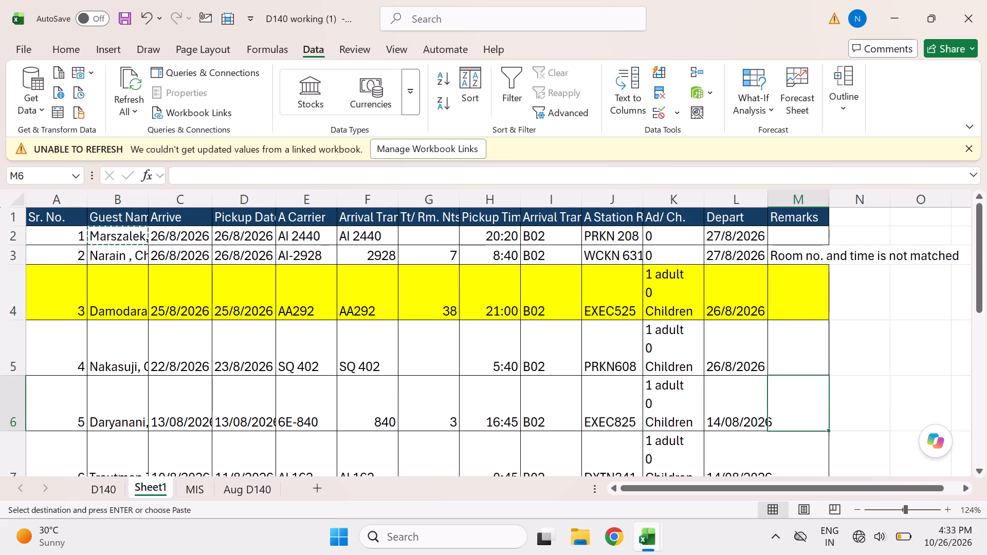
key(Down)
key(Down)
key(Down)
key(Down)
key(Up)
key(Up)
key(Up)
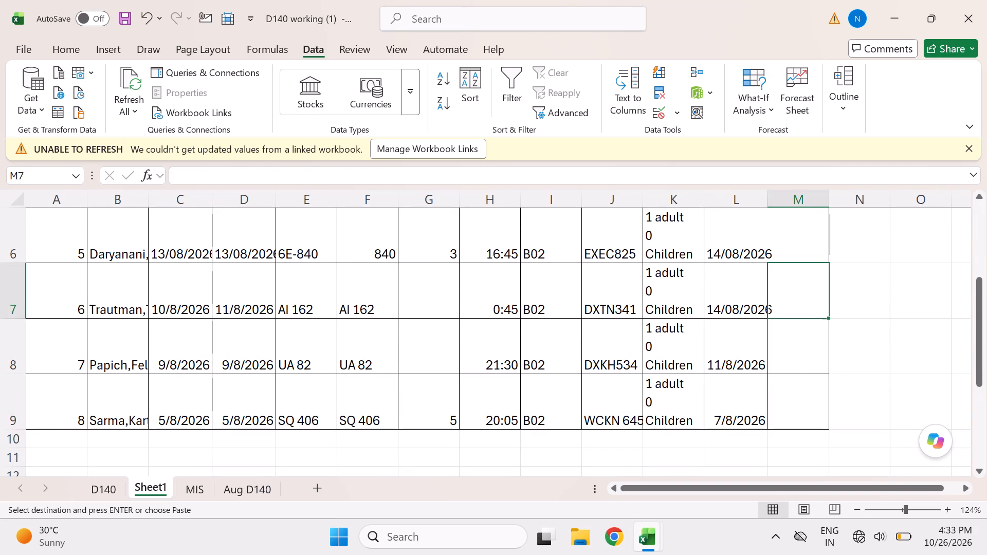
key(Down)
Review the A Station room column from the lower pickup entries back up to entry 1's arrival transport code.
key(Left)
key(Left)
key(Left)
key(Up)
key(Up)
key(Up)
key(Up)
key(Up)
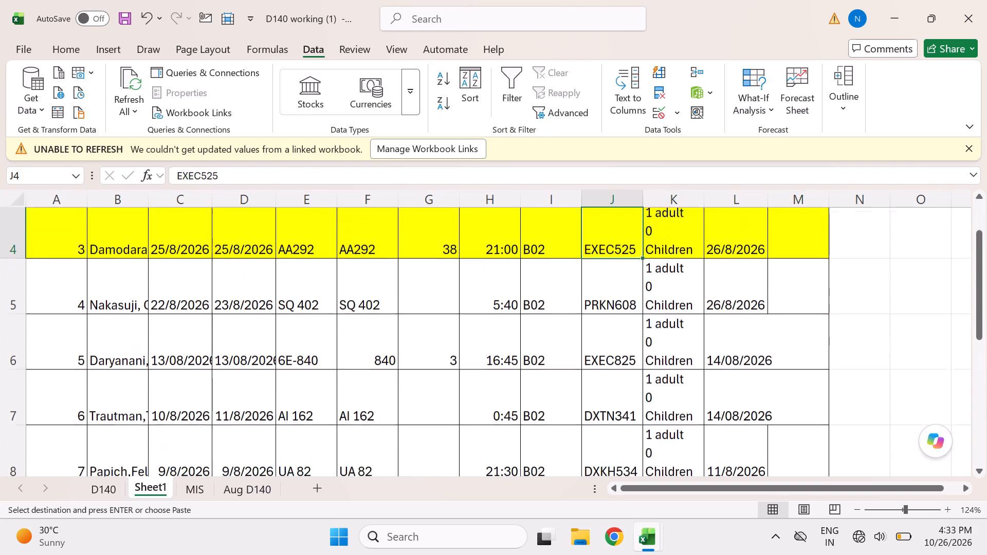
key(Up)
key(Up)
key(Up)
key(Down)
key(Left)
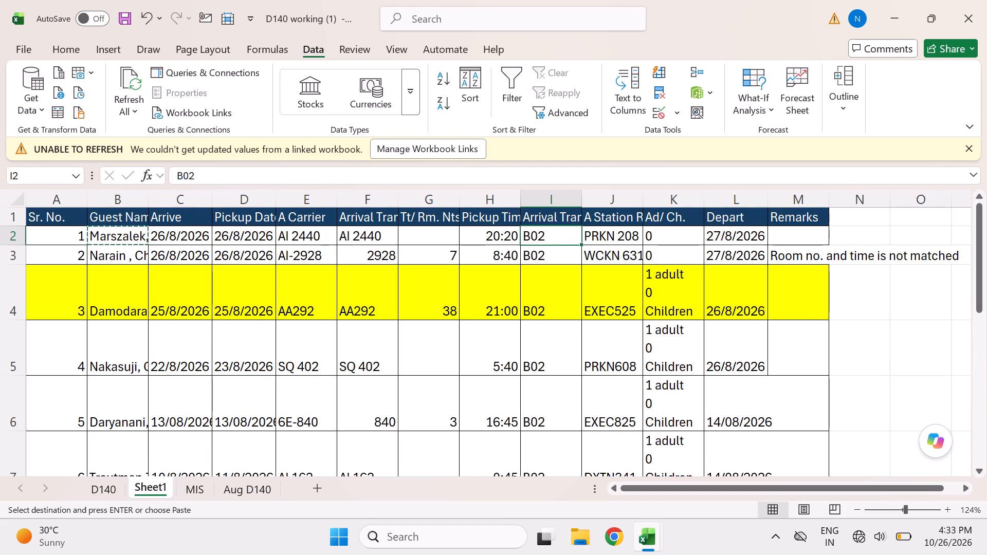
Compare pickup entries 1 and 2 on Sheet1 at their arrival transport codes.
key(Up)
key(Down)
key(Down)
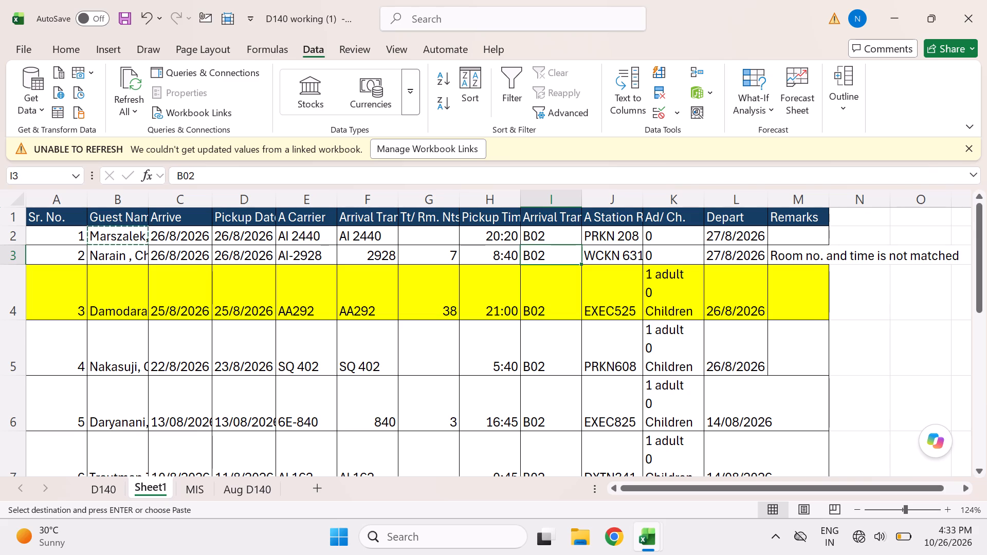
key(Up)
key(Down)
key(Down)
key(Up)
key(Up)
key(Down)
key(Up)
key(Down)
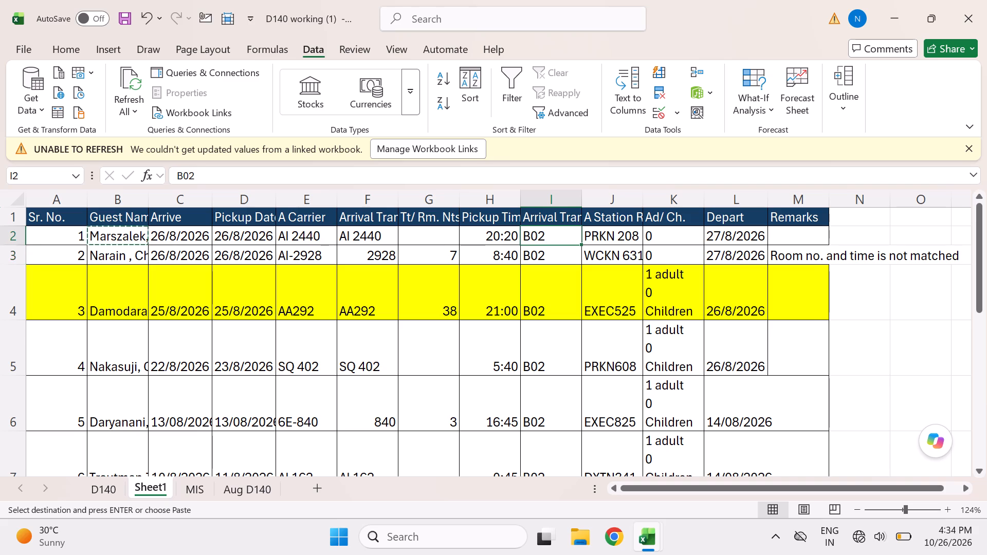
Examine the arrival transport codes of all pickup entries on Sheet1, going through the list from entry 1 to 8 repeatedly.
key(Down)
key(Down)
key(Down)
key(Down)
key(Down)
key(Down)
key(Down)
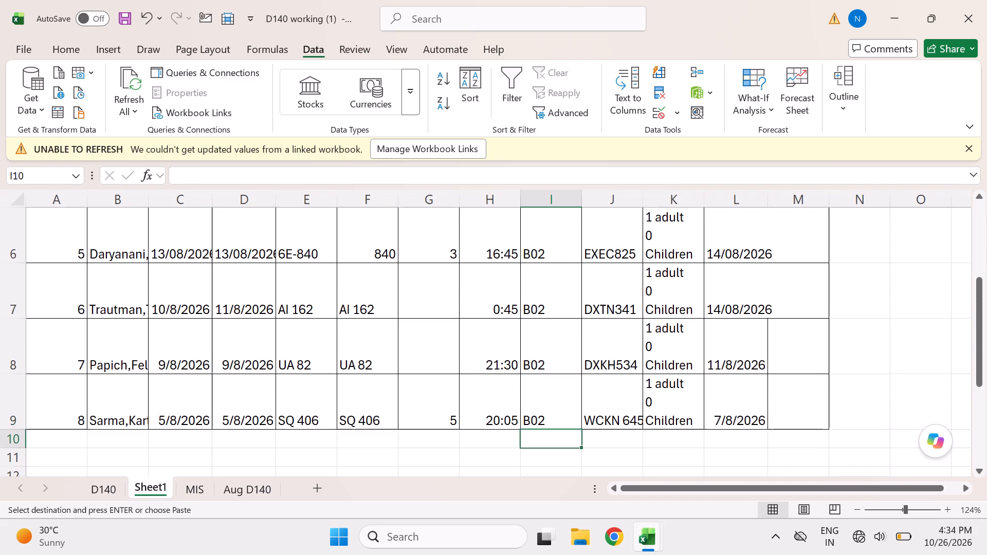
key(Up)
key(Up)
key(Up)
key(Up)
key(Up)
key(Up)
key(Up)
key(Up)
key(Up)
key(Up)
key(Up)
key(Up)
key(Up)
key(Up)
key(Up)
key(Up)
key(Up)
key(Up)
key(Up)
key(Down)
key(Down)
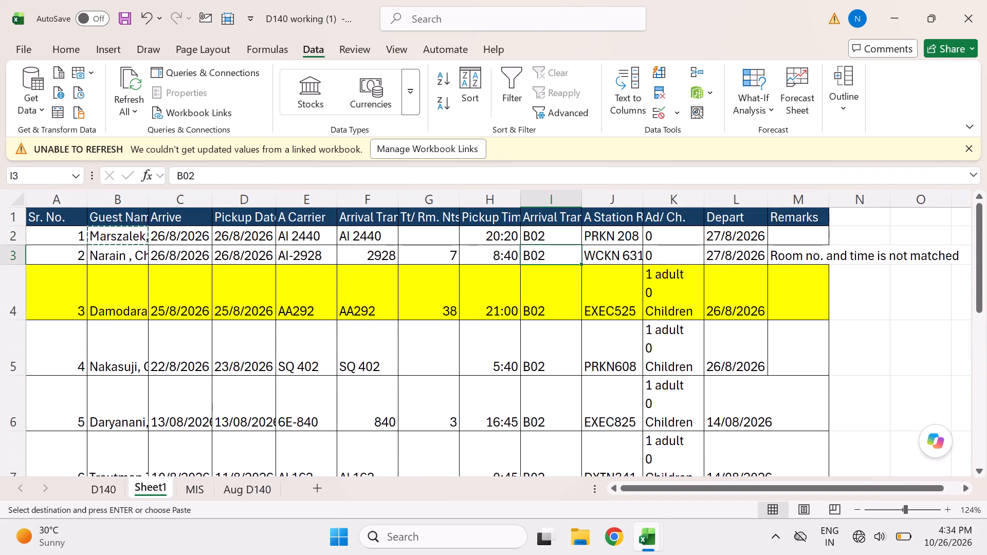
key(Down)
key(Down)
key(Down)
key(Down)
key(Down)
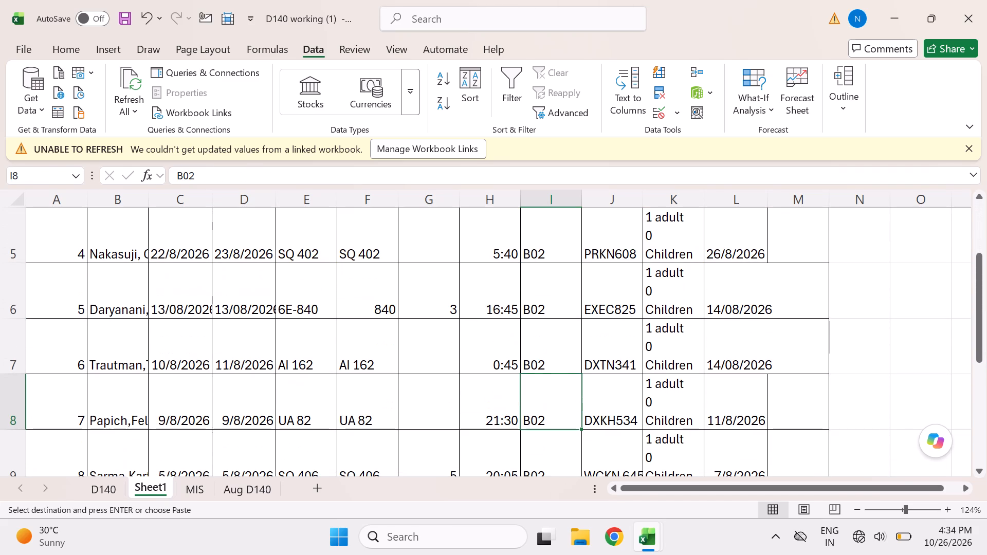
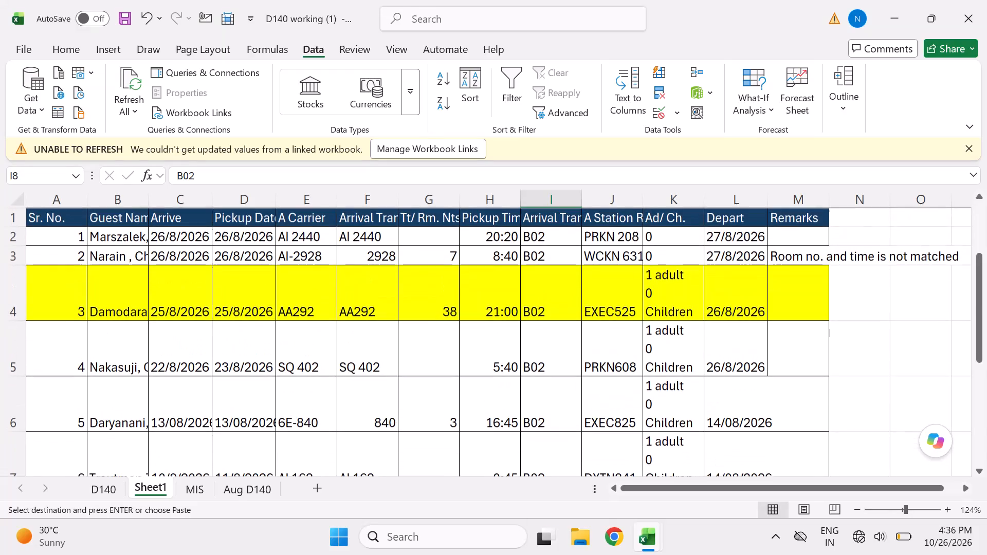
Copy entry 1's guest name from Sheet1 and clear the room number filter on the Aug D140 sheet.
scroll(273, 282, right, 3)
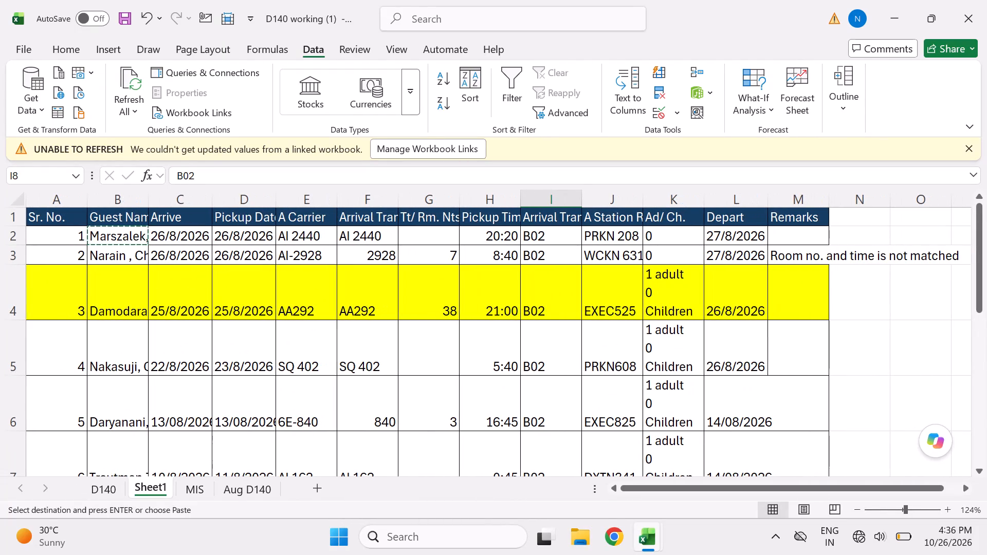
click(119, 237)
key(ctrl+c)
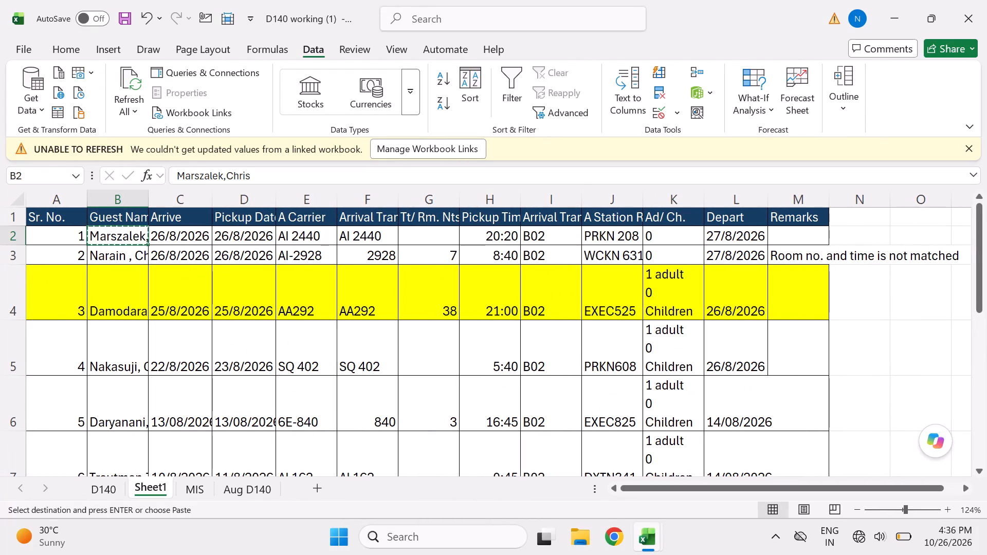
click(244, 492)
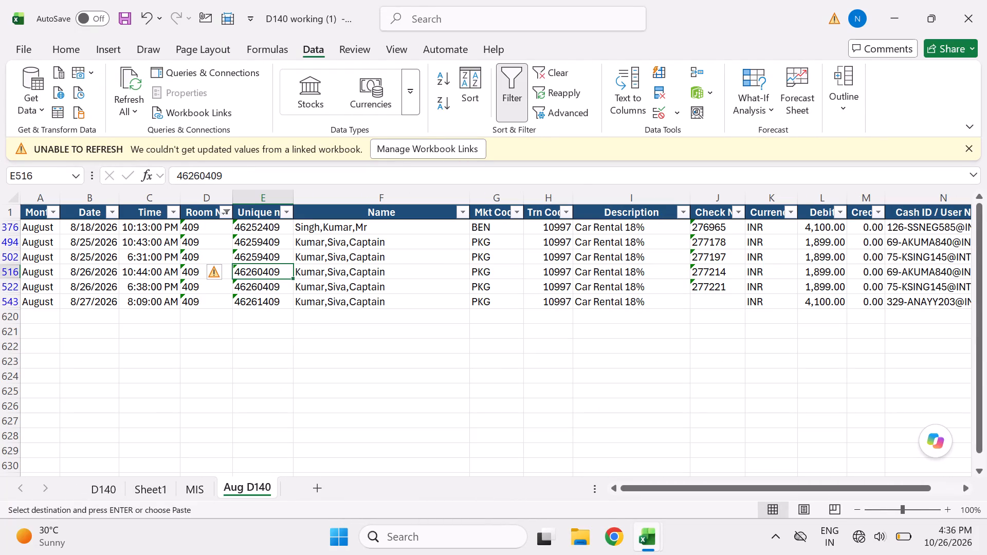
click(200, 278)
click(198, 247)
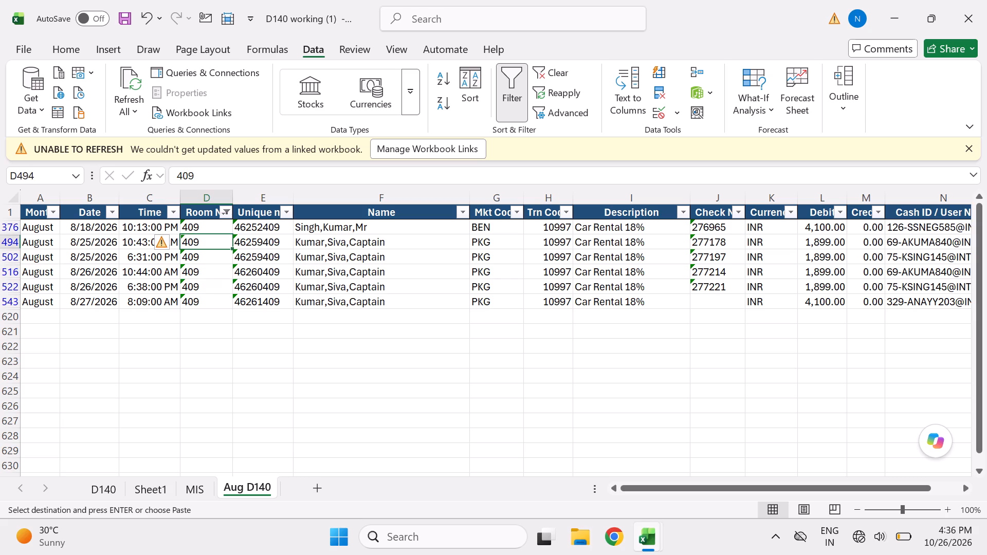
click(198, 247)
text(ac)
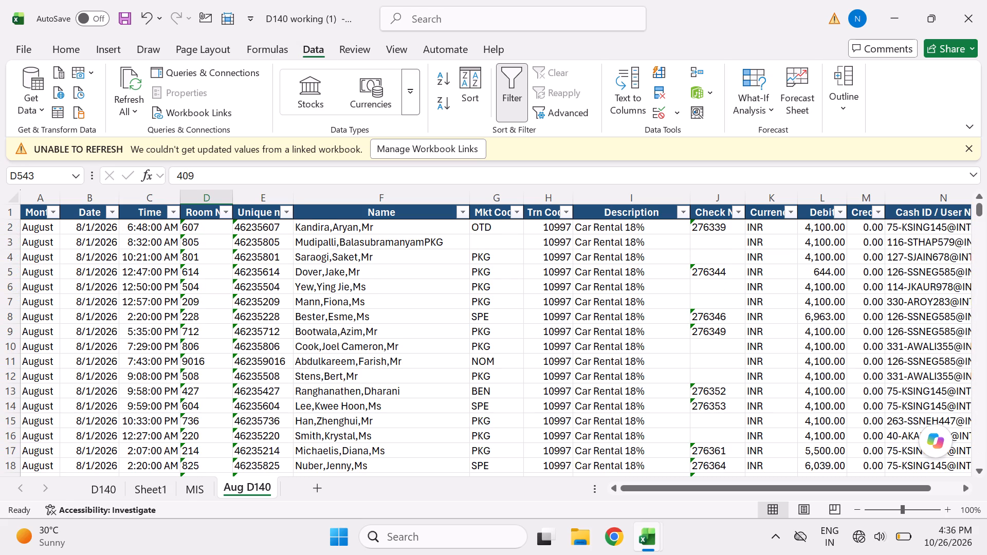
Search the Name filter on Aug D140 for "chris" and close it without applying a selection.
click(461, 216)
click(322, 336)
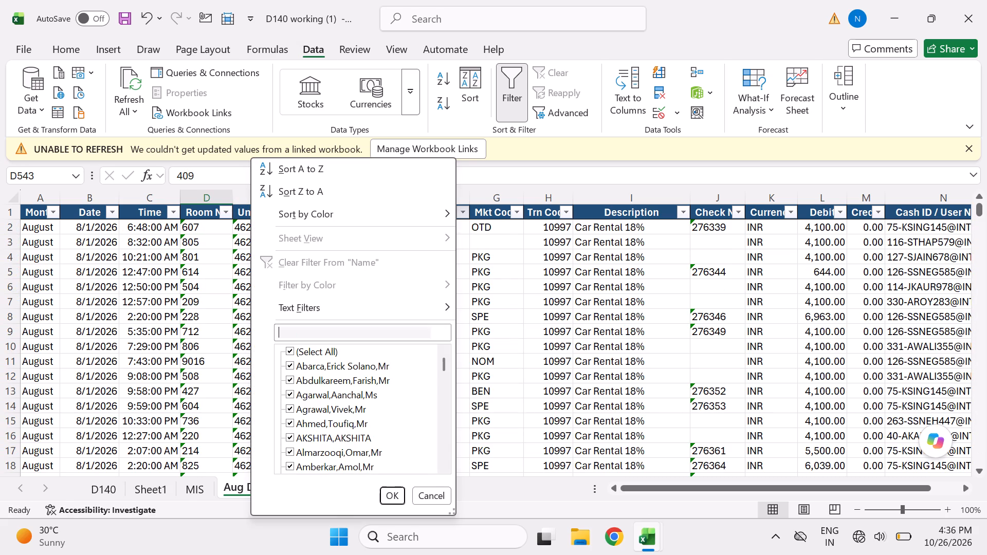
key(c)
key(BackSpace)
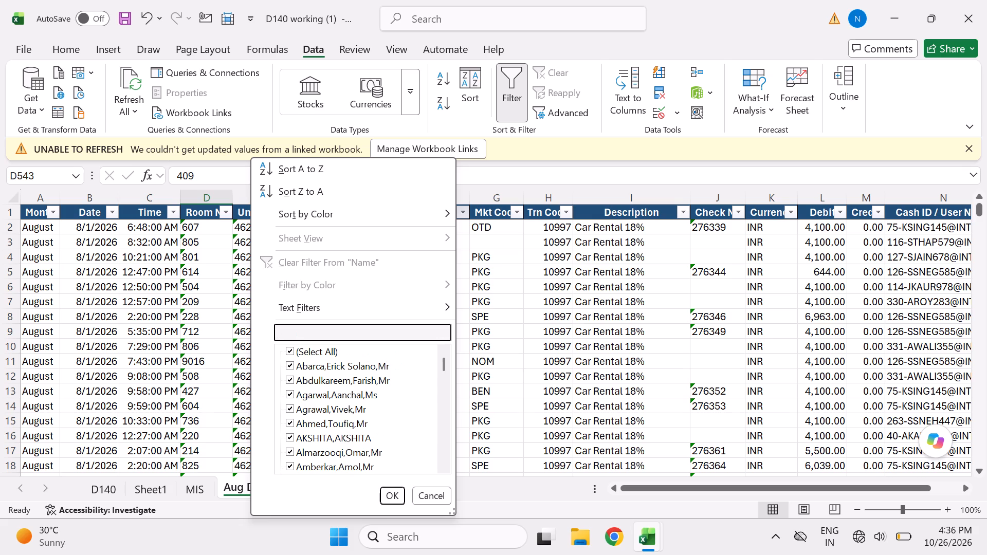
key(ctrl+v)
text(chrsi)
key(BackSpace)
key(BackSpace)
text(is)
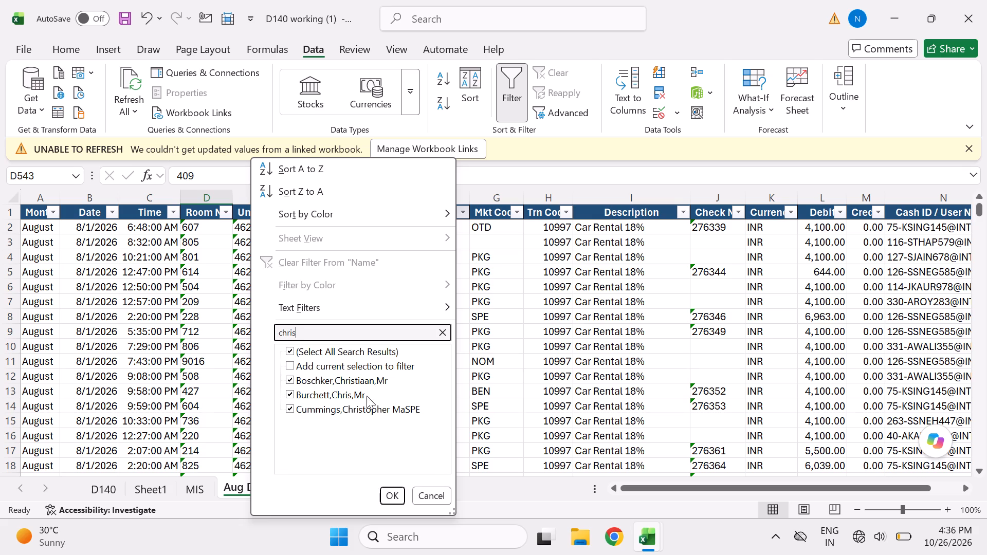
click(510, 347)
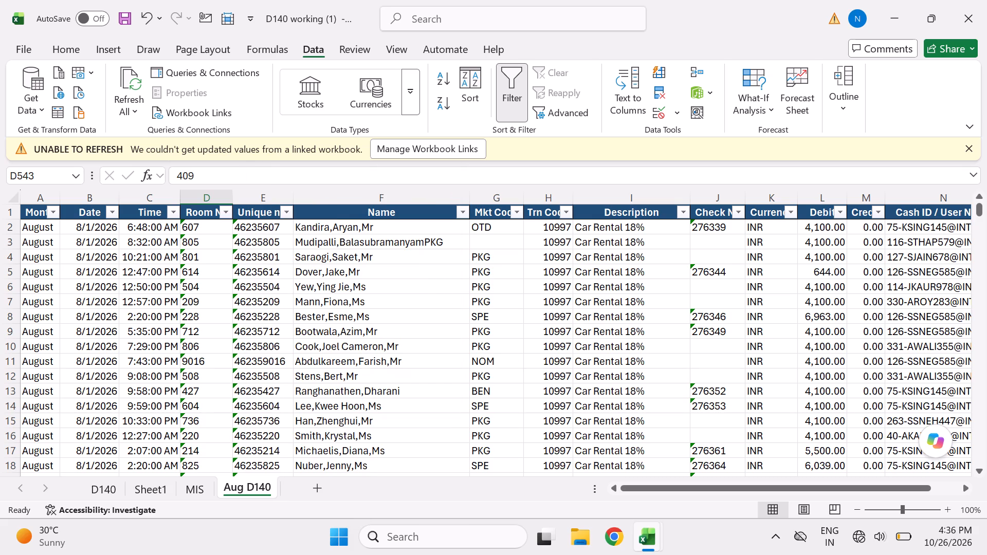
Copy entry 1's guest name from Sheet1 and search for it in the Name filter on Aug D140.
click(159, 493)
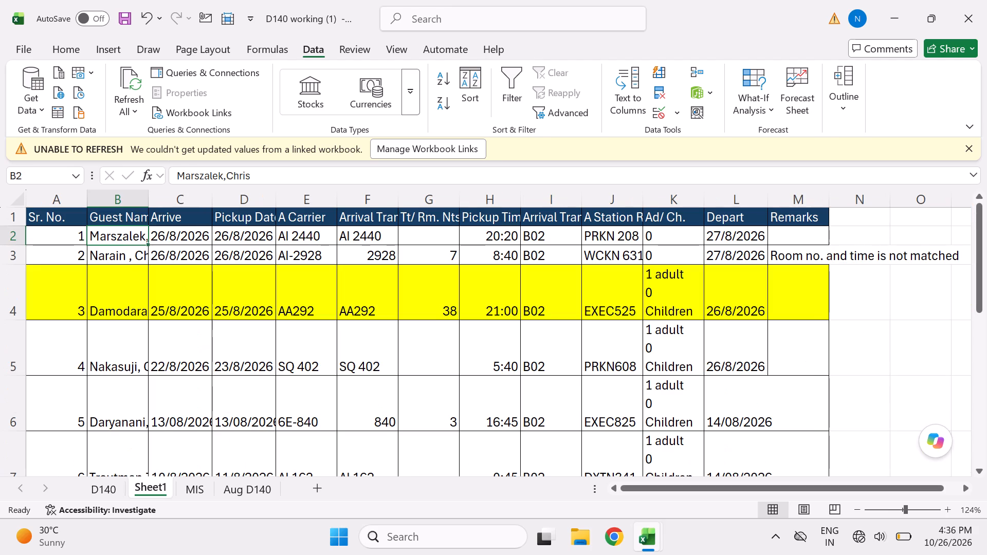
key(ctrl+c)
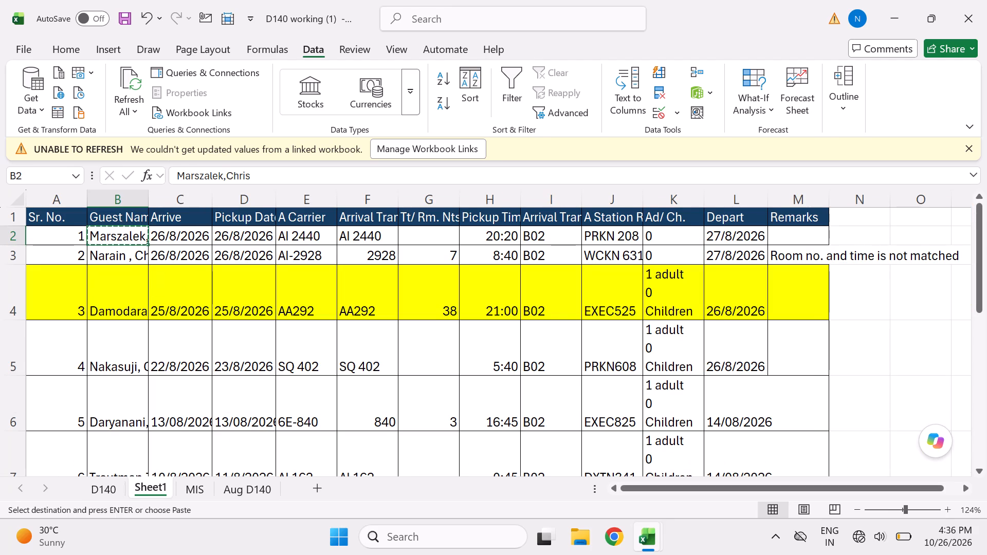
click(244, 483)
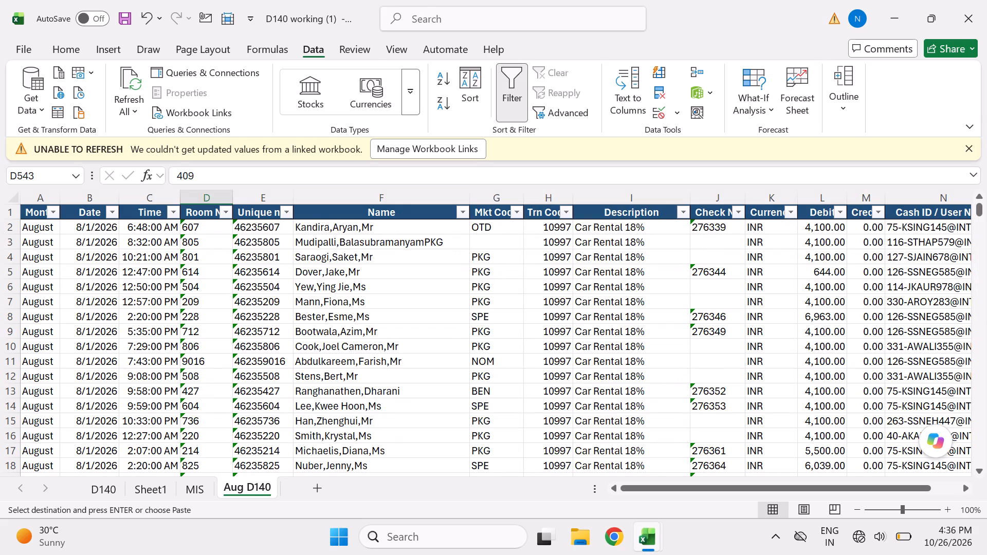
click(464, 220)
click(463, 205)
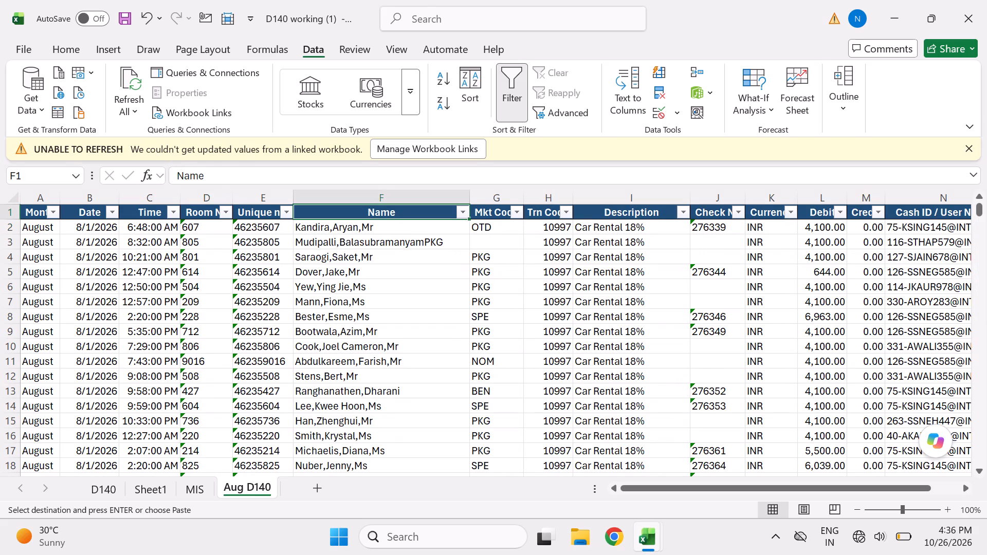
click(463, 208)
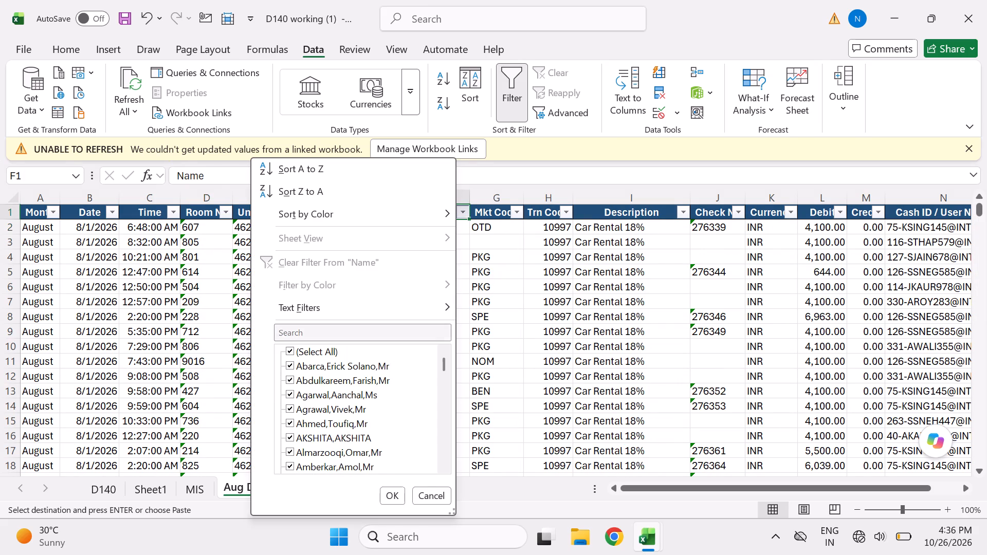
click(356, 327)
key(ctrl+v)
key(BackSpace)
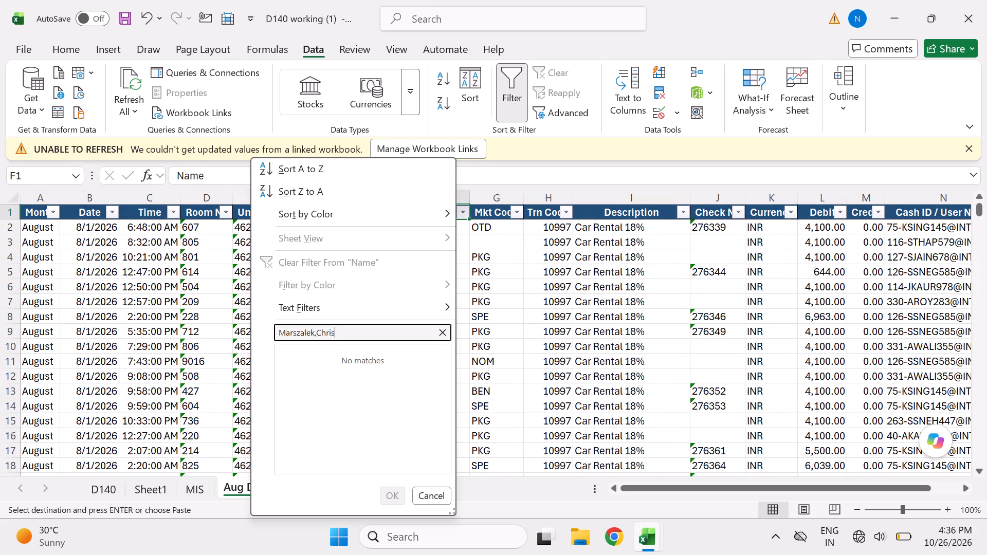
Shorten the Name filter search to entry 1's surname, reduce it further, and empty the search.
key(BackSpace)
key(BackSpace)
key(BackSpace)
key(BackSpace)
key(BackSpace)
key(BackSpace)
key(Left)
key(Left)
key(Left)
key(Left)
key(Left)
key(Left)
key(Left)
key(Left)
key(Left)
key(Left)
key(Left)
key(Left)
key(Right)
key(Right)
key(Right)
key(Right)
key(Right)
key(Right)
key(Right)
key(Right)
key(Right)
key(Right)
key(Right)
key(Right)
key(Right)
key(BackSpace)
key(BackSpace)
key(BackSpace)
key(BackSpace)
key(BackSpace)
key(BackSpace)
key(BackSpace)
key(BackSpace)
key(BackSpace)
key(BackSpace)
key(BackSpace)
key(BackSpace)
key(BackSpace)
key(BackSpace)
key(BackSpace)
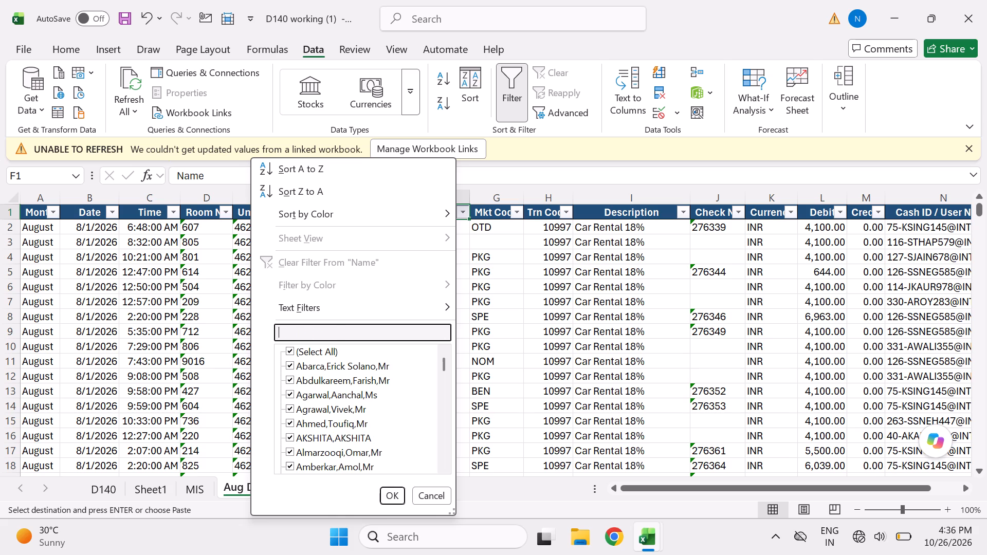
Search the Name filter again for entry 1's full guest name and leave the filter unapplied.
key(ctrl+v)
key(BackSpace)
key(BackSpace)
key(BackSpace)
key(BackSpace)
key(BackSpace)
key(BackSpace)
key(BackSpace)
key(BackSpace)
key(BackSpace)
key(BackSpace)
key(BackSpace)
key(BackSpace)
key(BackSpace)
key(BackSpace)
key(BackSpace)
key(BackSpace)
key(BackSpace)
key(BackSpace)
key(BackSpace)
key(BackSpace)
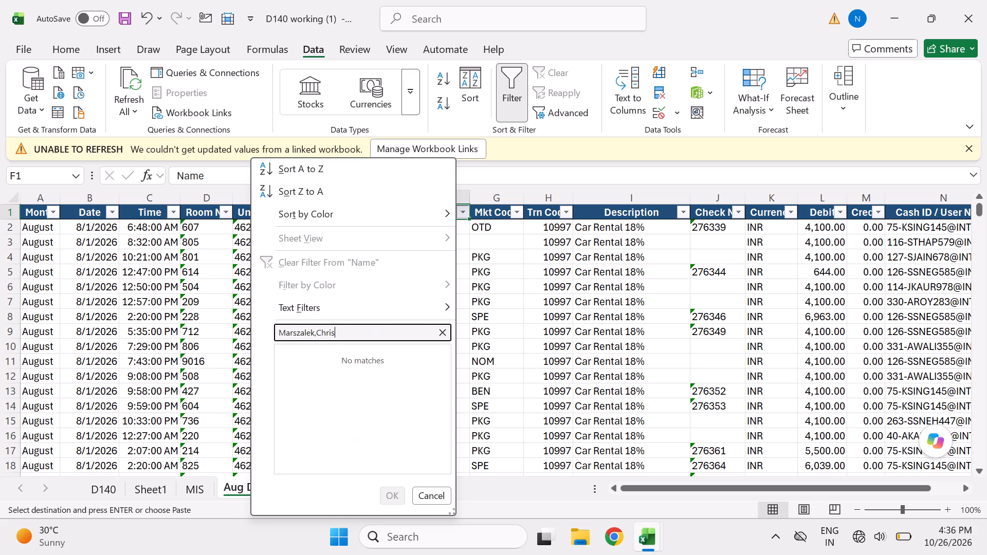
key(alt+Tab)
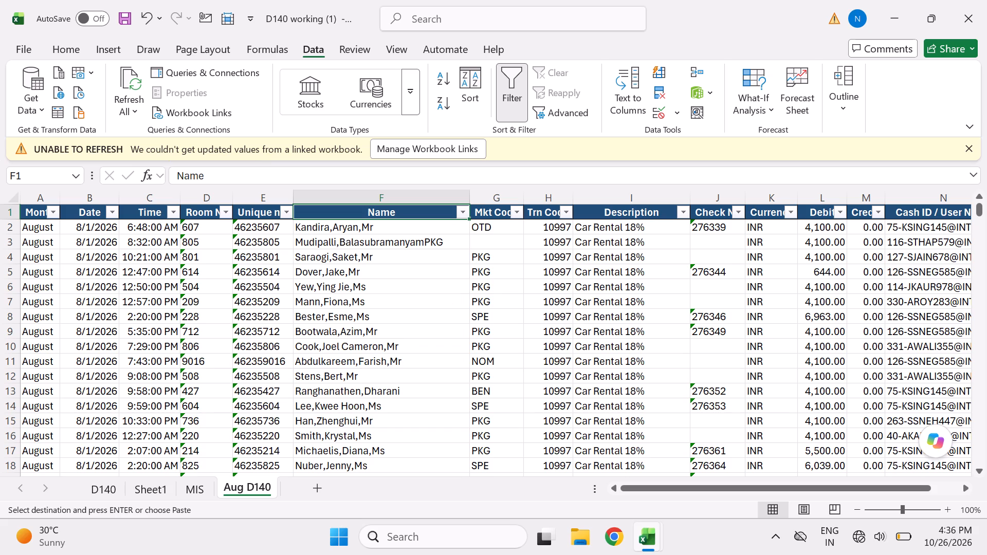
click(215, 487)
click(205, 487)
click(239, 477)
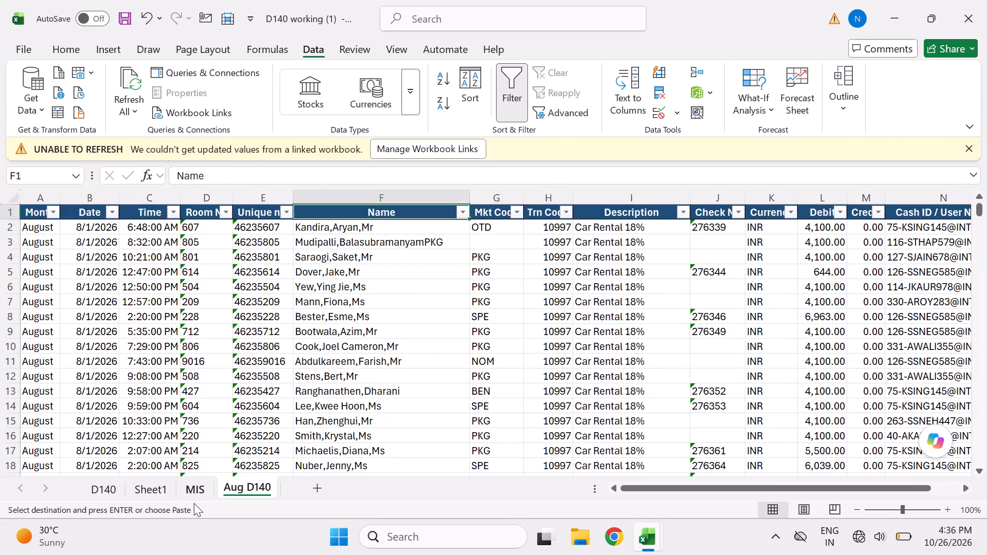
Copy entry 2's guest name from Sheet1 and filter the Name column on Aug D140 by that guest's surname.
click(151, 488)
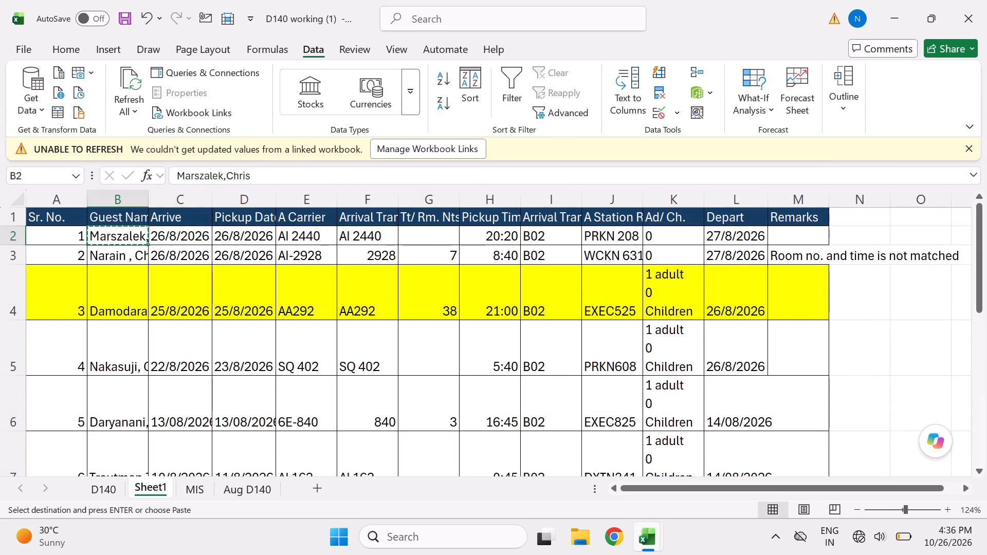
key(Down)
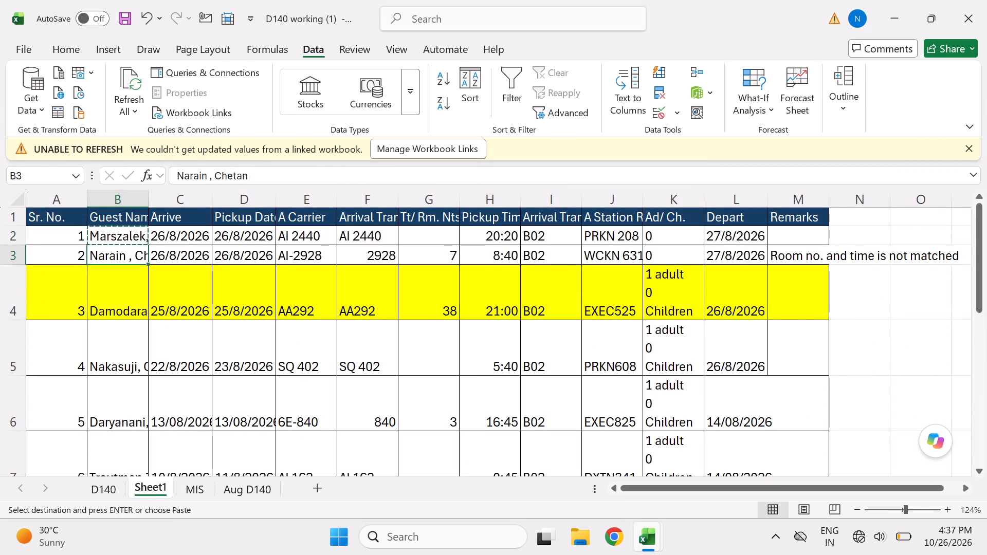
key(Right)
key(Left)
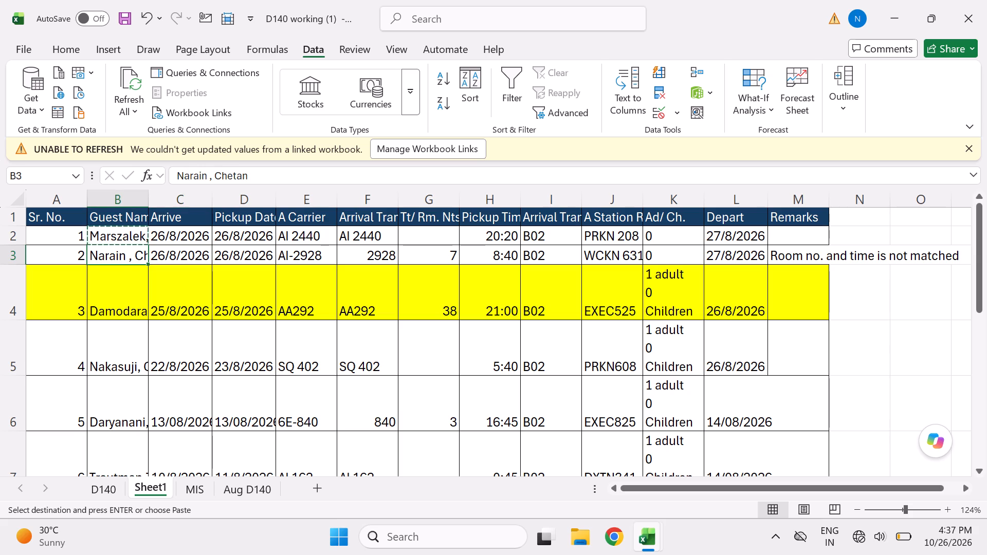
key(ctrl+c)
click(224, 488)
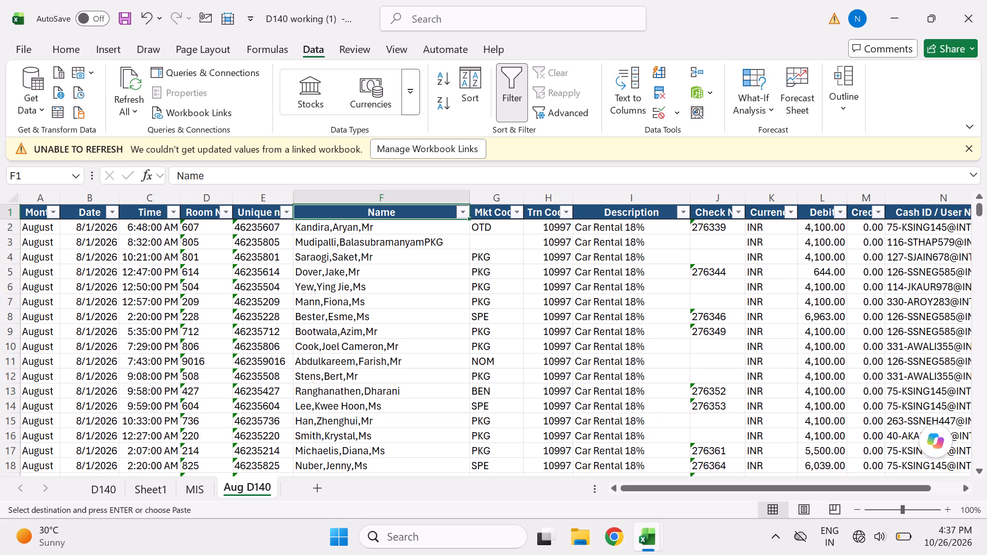
click(460, 216)
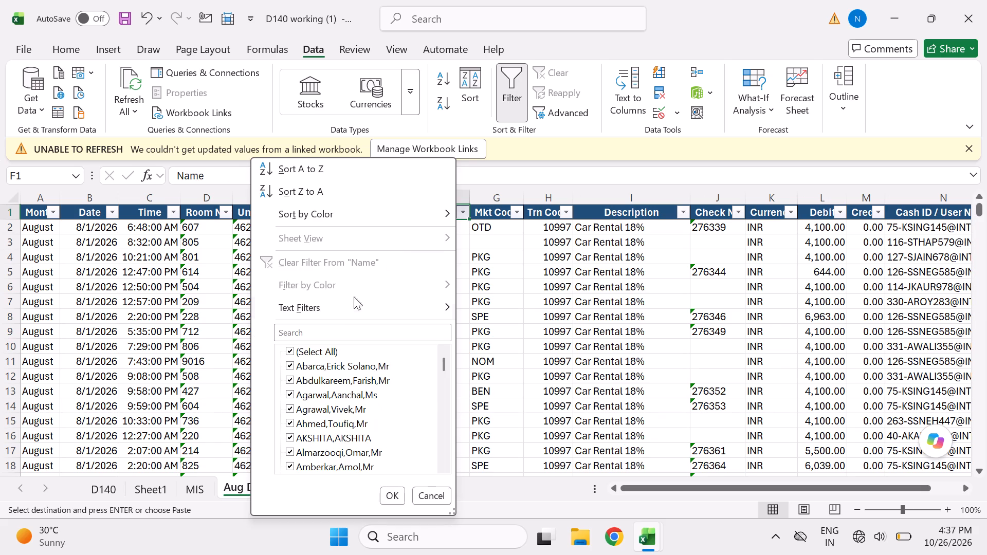
click(330, 337)
key(ctrl+v)
key(BackSpace)
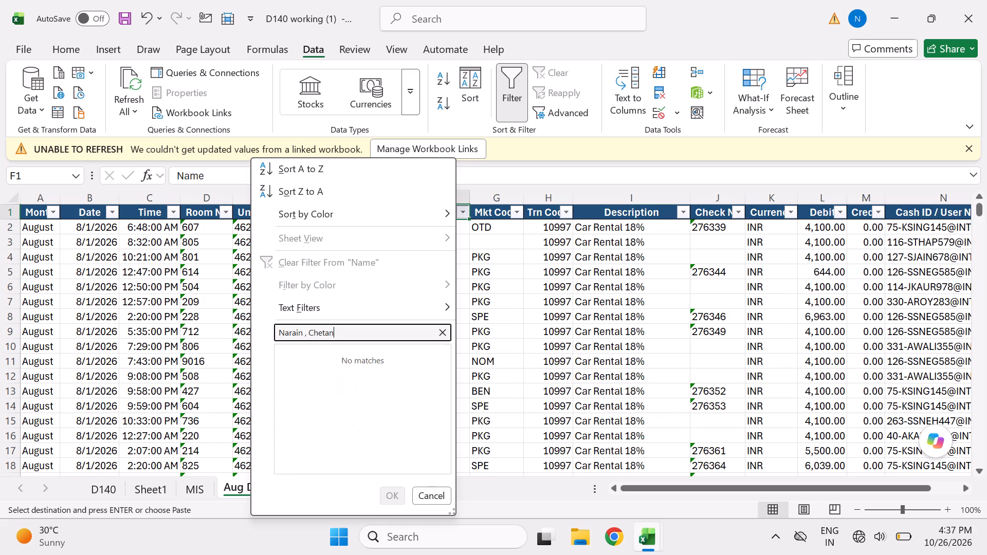
key(BackSpace)
key(BackSpace)
key(BackSpace)
key(BackSpace)
key(BackSpace)
key(BackSpace)
key(BackSpace)
key(BackSpace)
key(BackSpace)
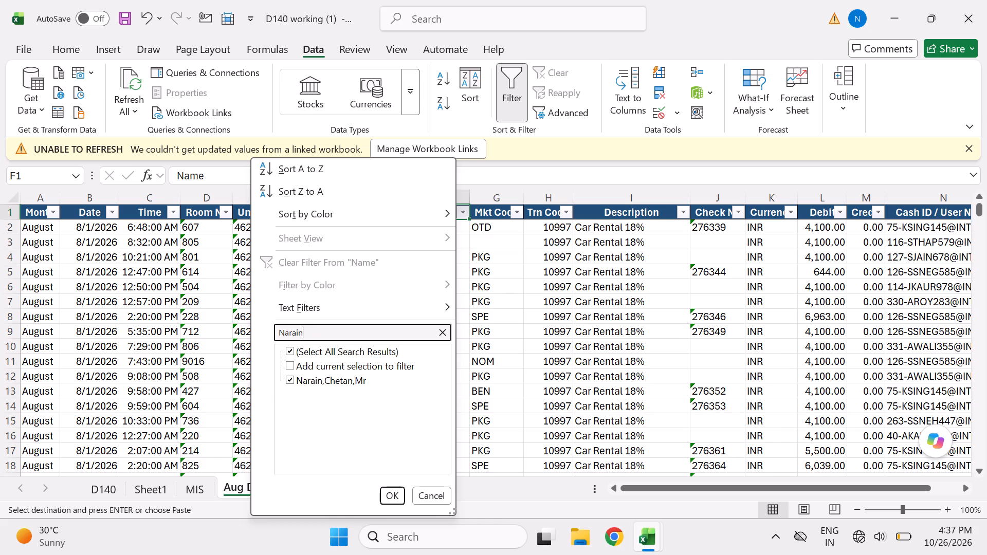
key(Return)
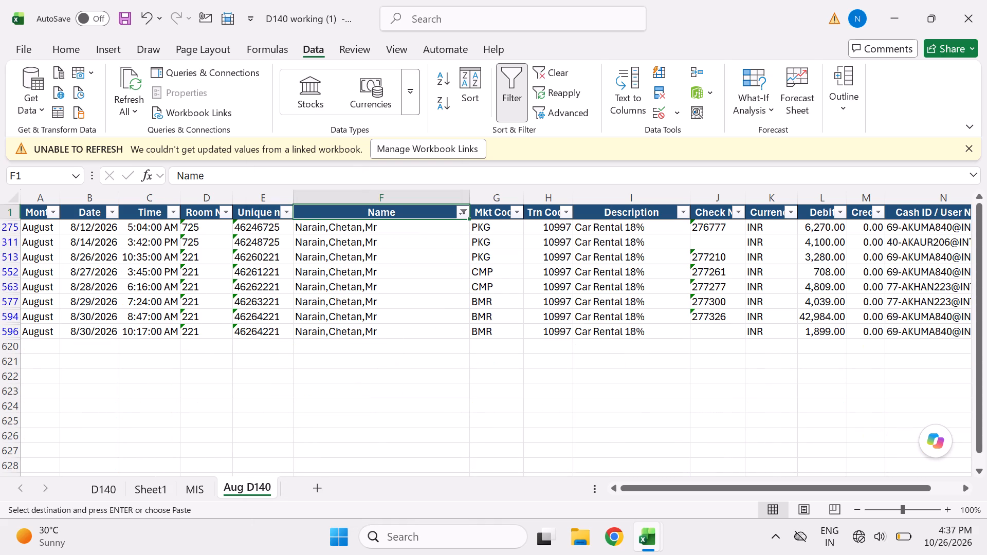
Examine entry 2's 26 August posting on Aug D140, checking its date, time and room number against Sheet1.
click(198, 492)
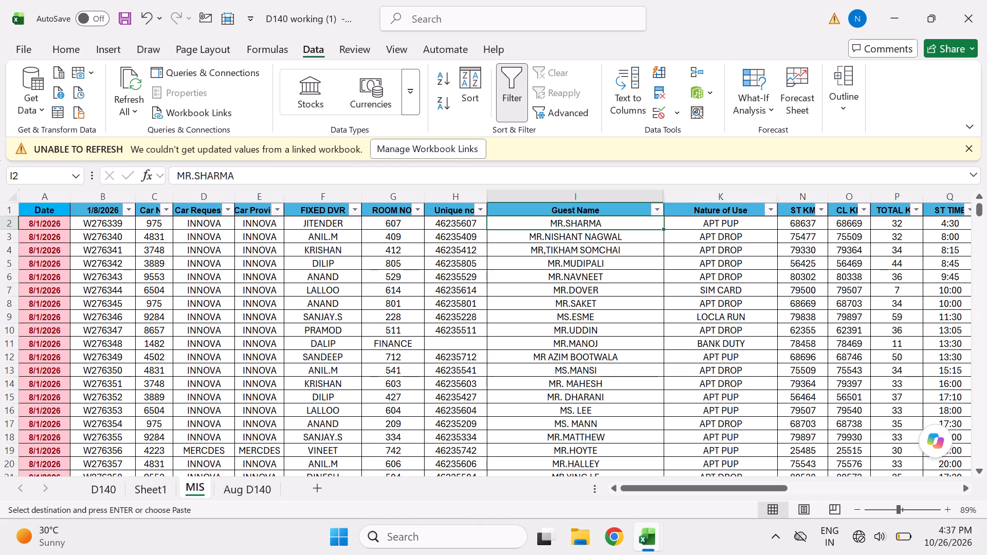
click(157, 489)
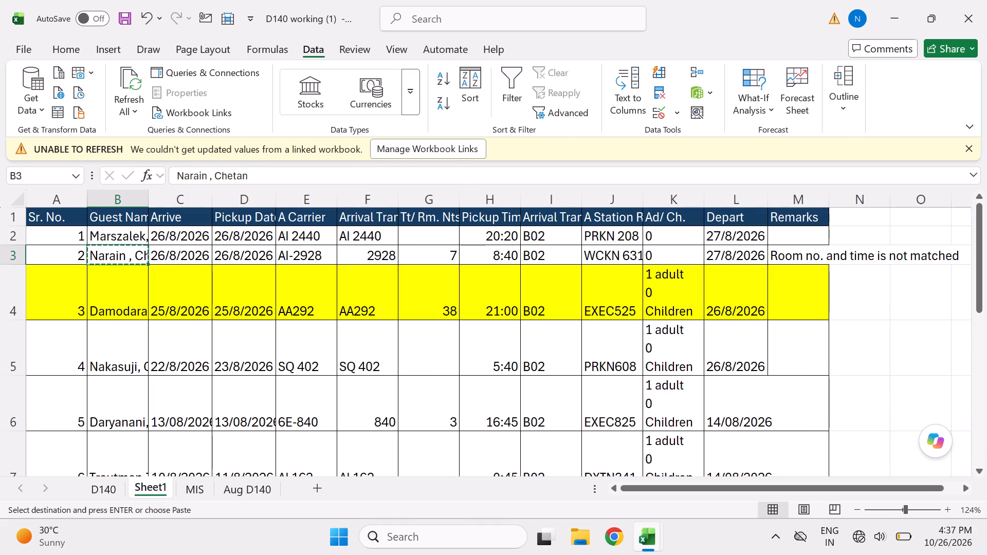
click(248, 502)
click(248, 493)
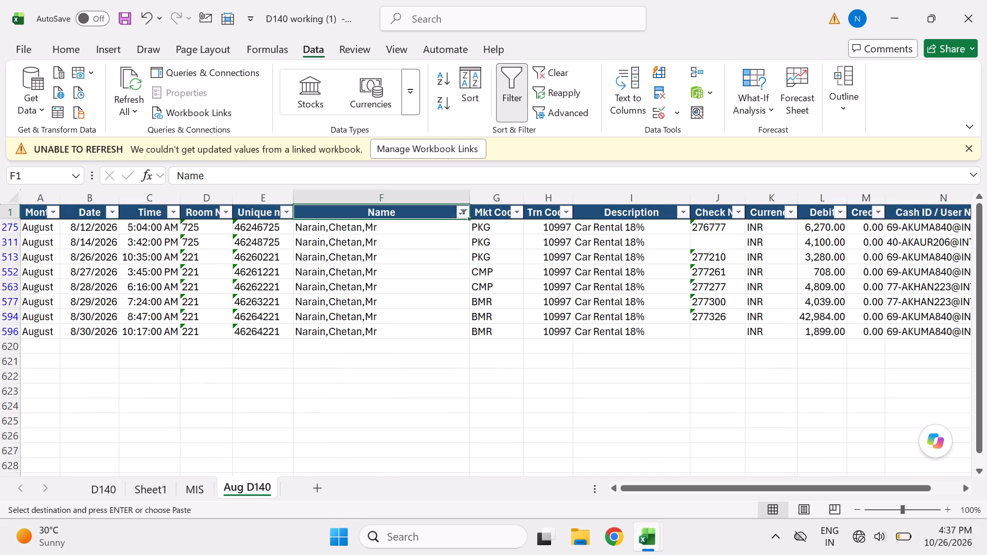
click(103, 255)
key(Left)
key(Left)
key(Left)
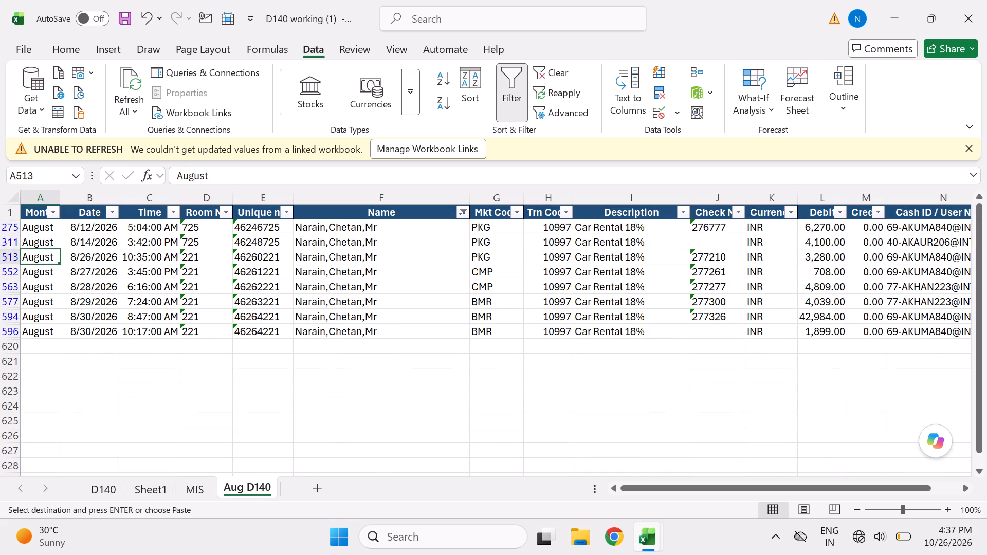
key(Left)
key(Right)
key(Right)
key(Right)
key(Left)
key(Left)
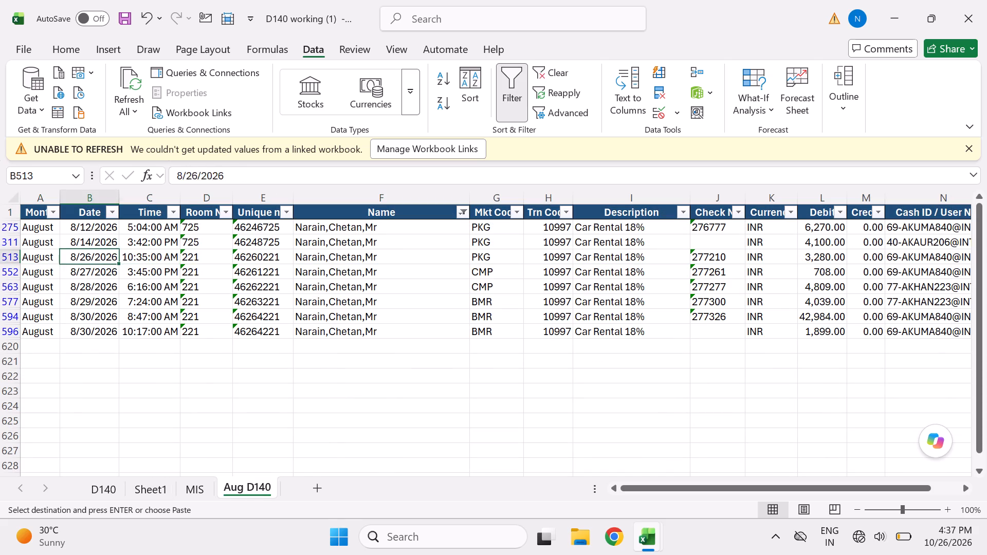
key(Left)
key(Right)
key(Right)
key(Right)
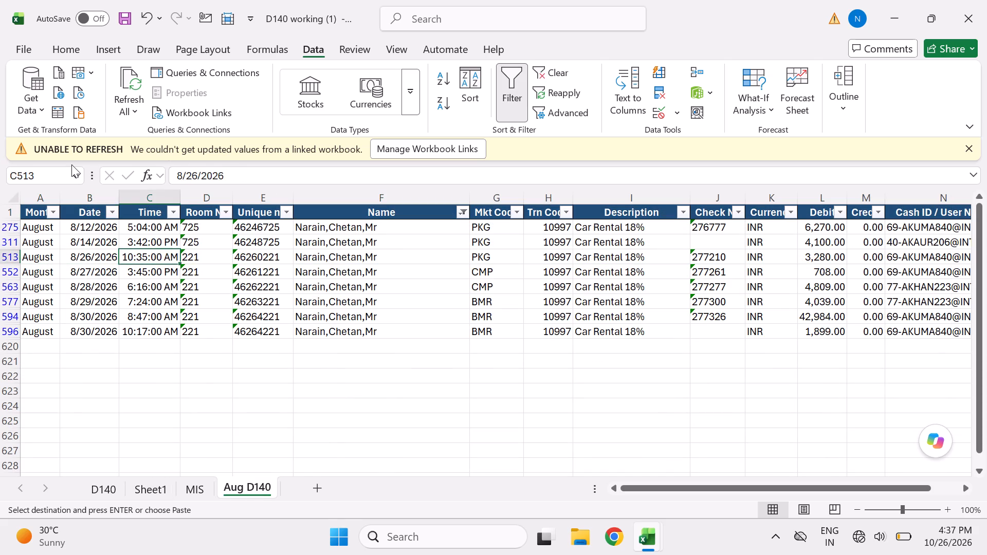
key(Right)
key(Right)
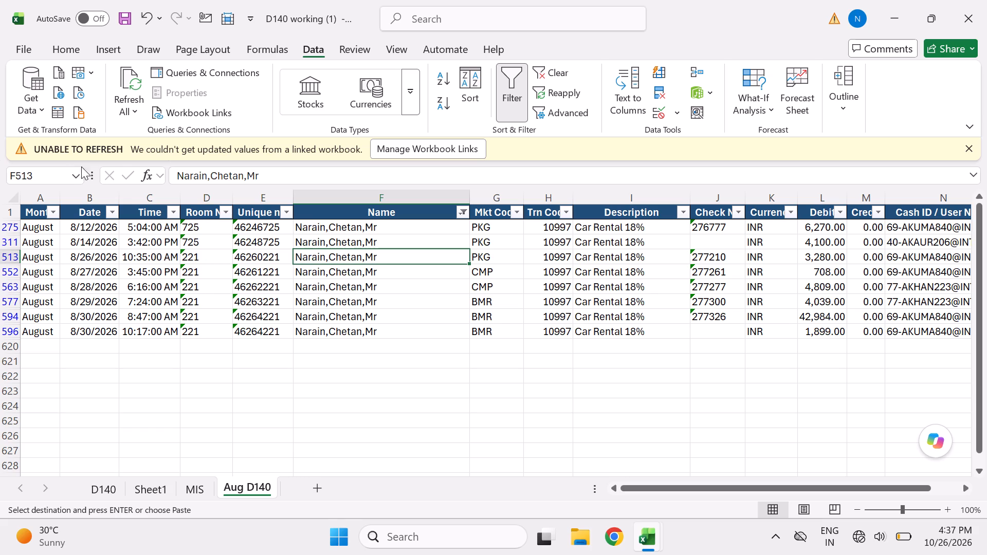
Review entry 2's details on Sheet1 from the serial number across to the pickup time.
click(145, 485)
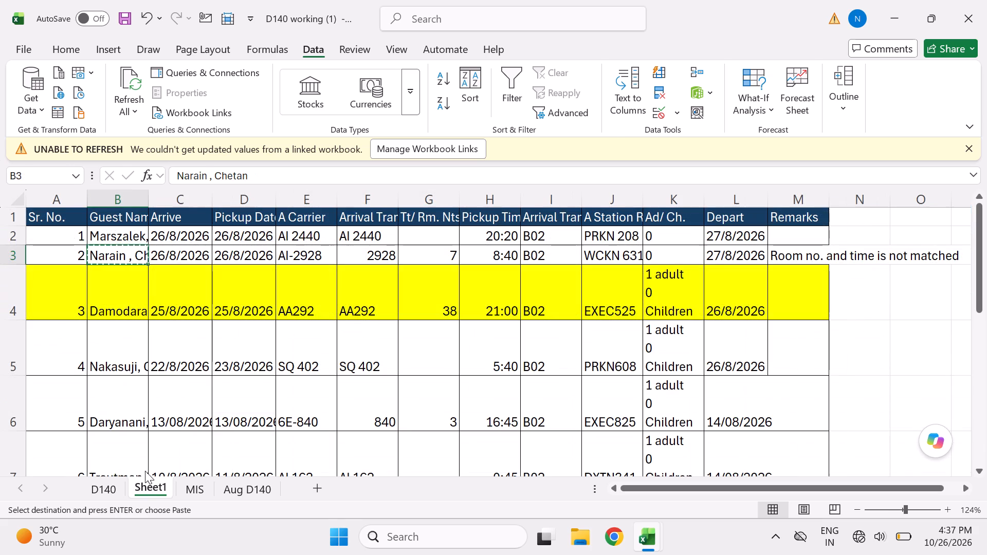
key(Left)
key(Left)
key(Right)
key(Right)
key(Right)
key(Right)
key(Right)
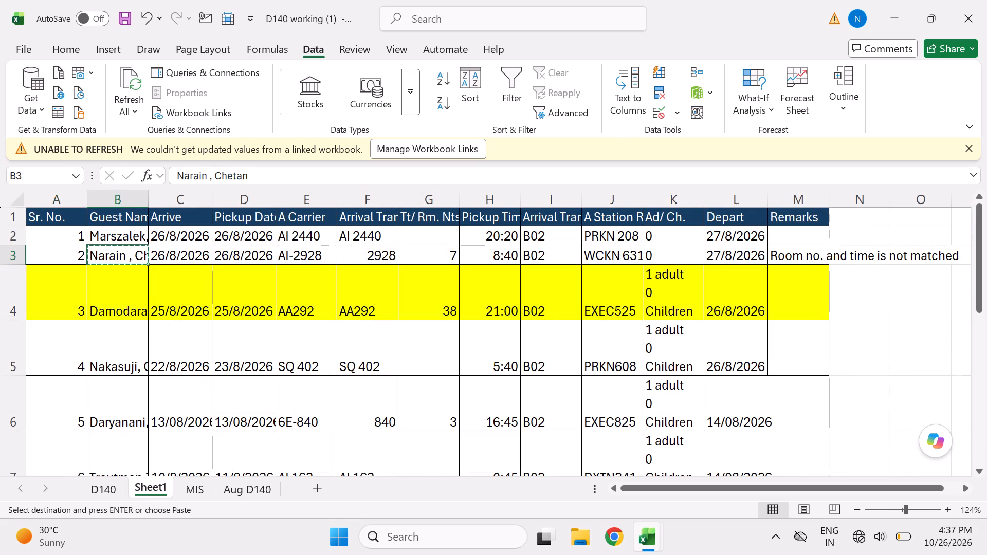
key(Right)
key(Right)
key(Left)
key(Left)
key(Left)
key(Left)
key(Left)
key(Left)
key(Left)
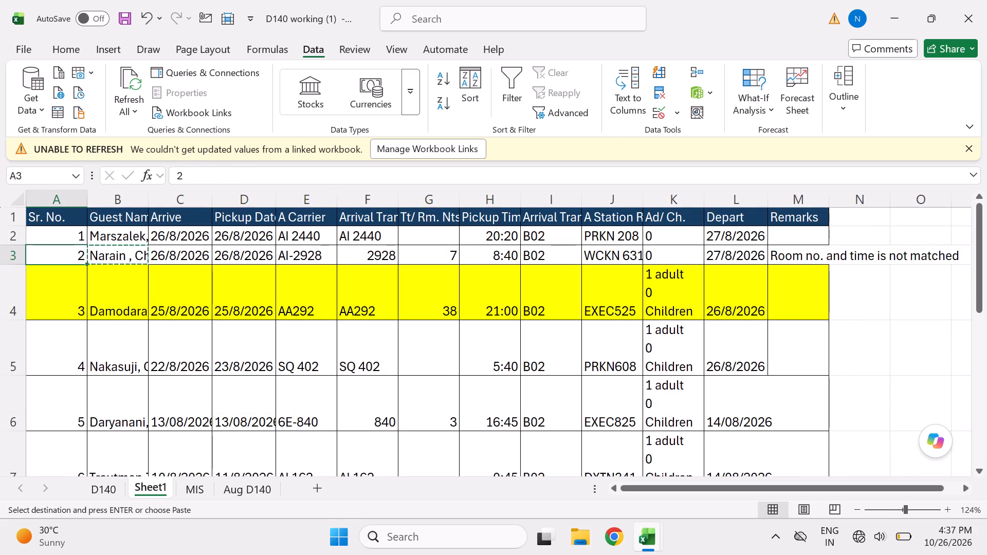
key(Left)
key(alt+Tab)
key(alt+Tab)
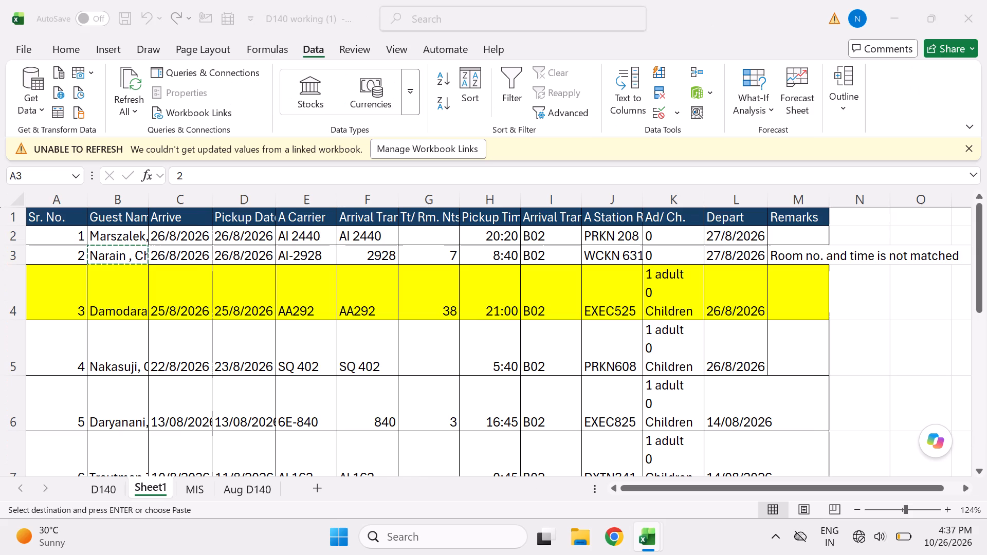
Filter the Guest Name column on the MIS sheet by "cheta" to find entry 2's guest.
click(203, 490)
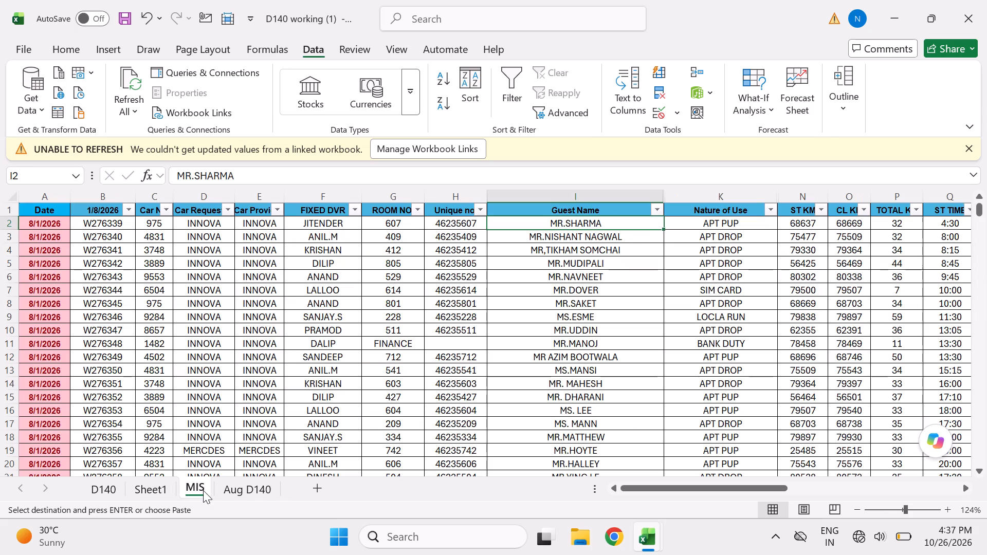
click(652, 209)
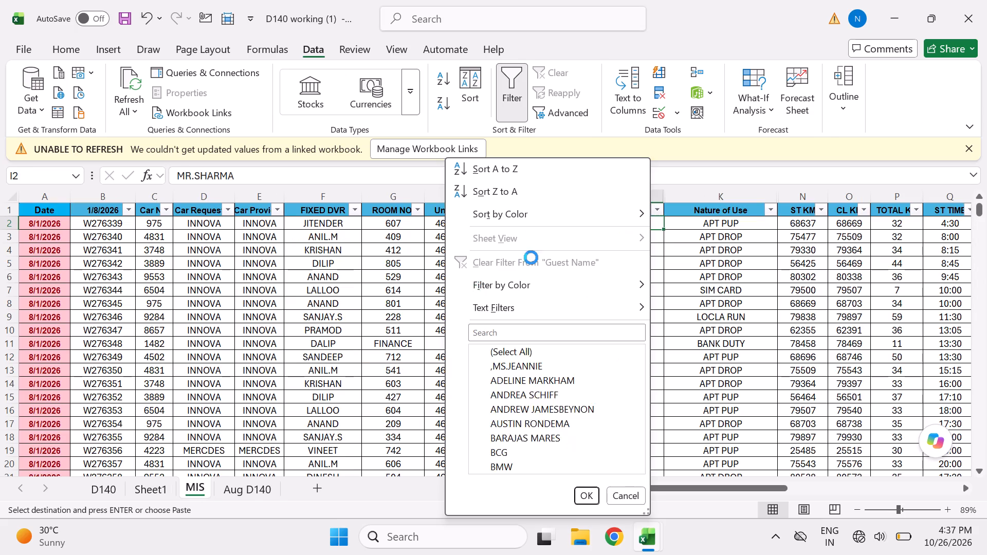
click(490, 332)
text(chai)
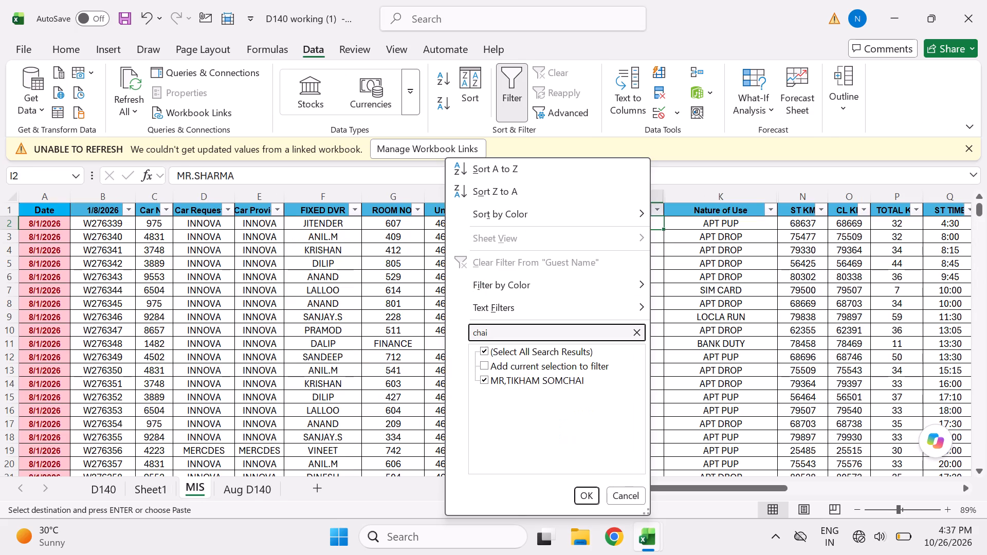
key(BackSpace)
key(BackSpace)
key(e)
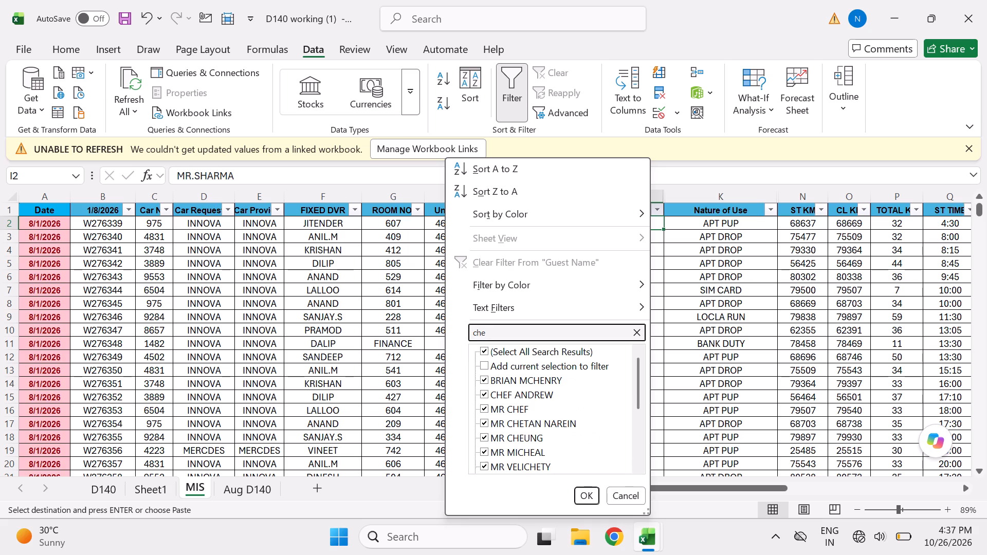
text(ta)
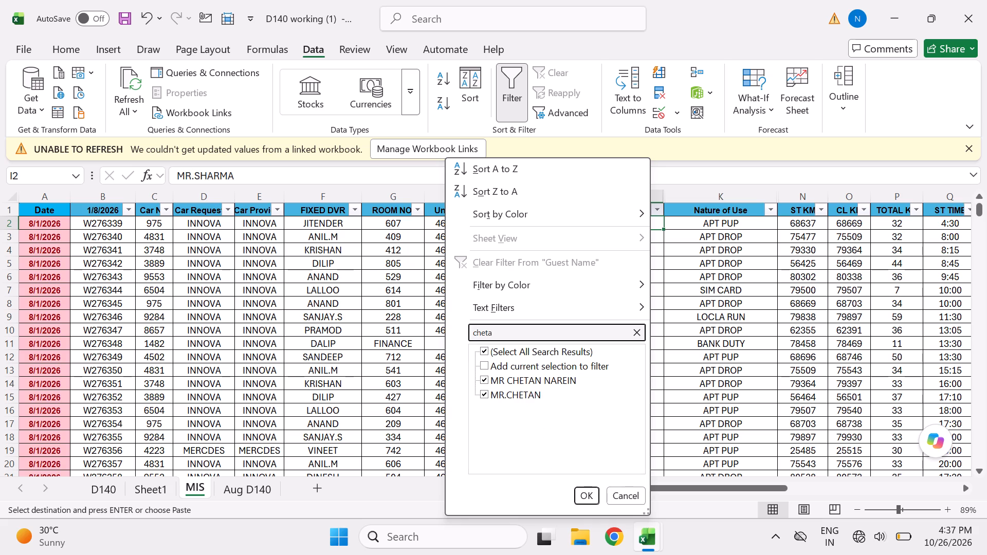
key(Return)
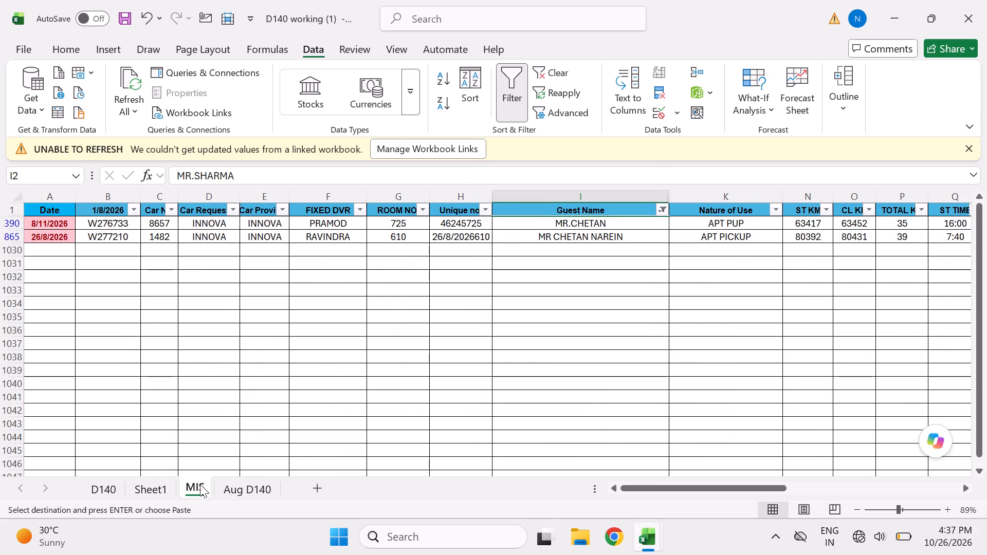
Review entry 2's full row on Sheet1, from serial number to remarks, against the guest's filtered MIS trips.
click(163, 488)
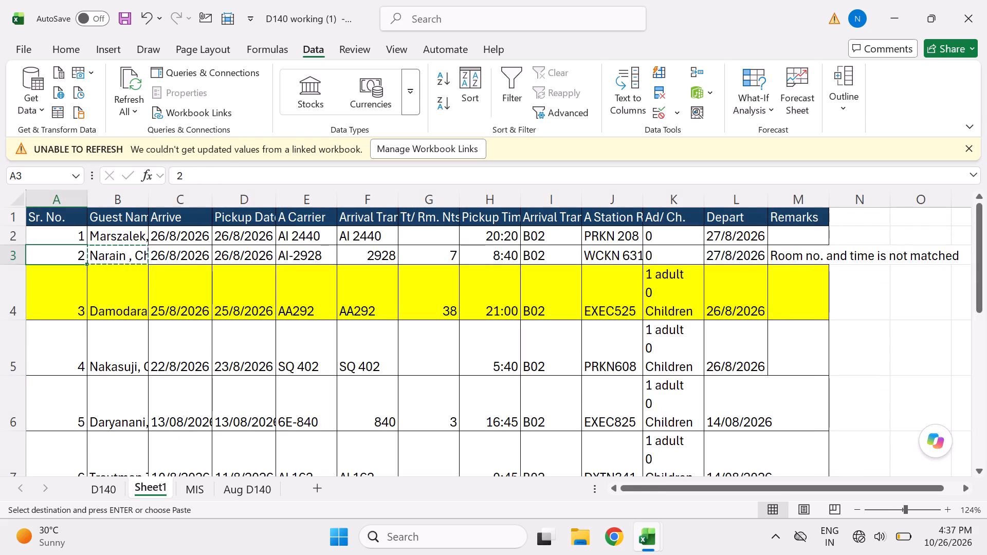
click(632, 304)
key(Right)
key(Right)
key(Up)
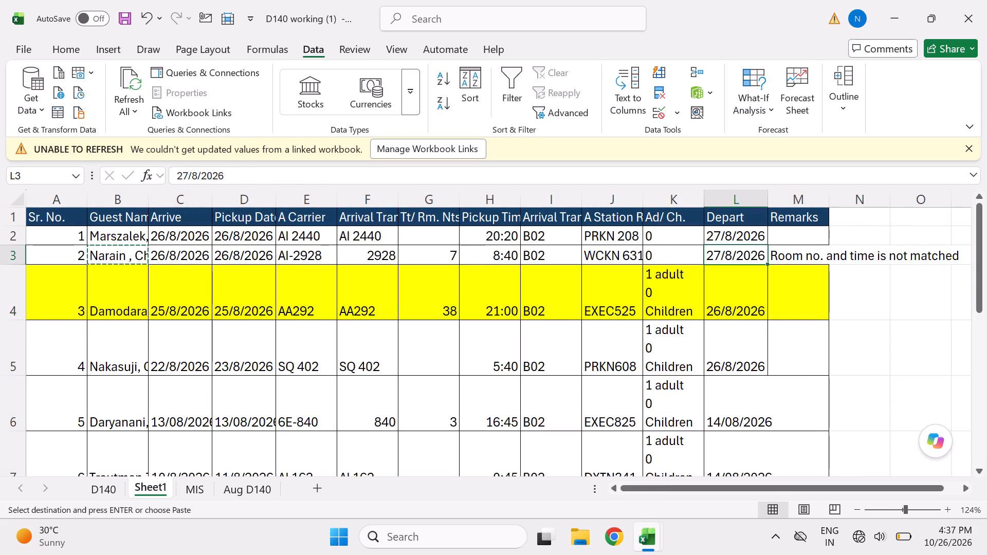
key(Right)
key(Right)
key(Right)
key(Left)
key(Left)
key(Left)
key(Left)
key(Left)
key(Left)
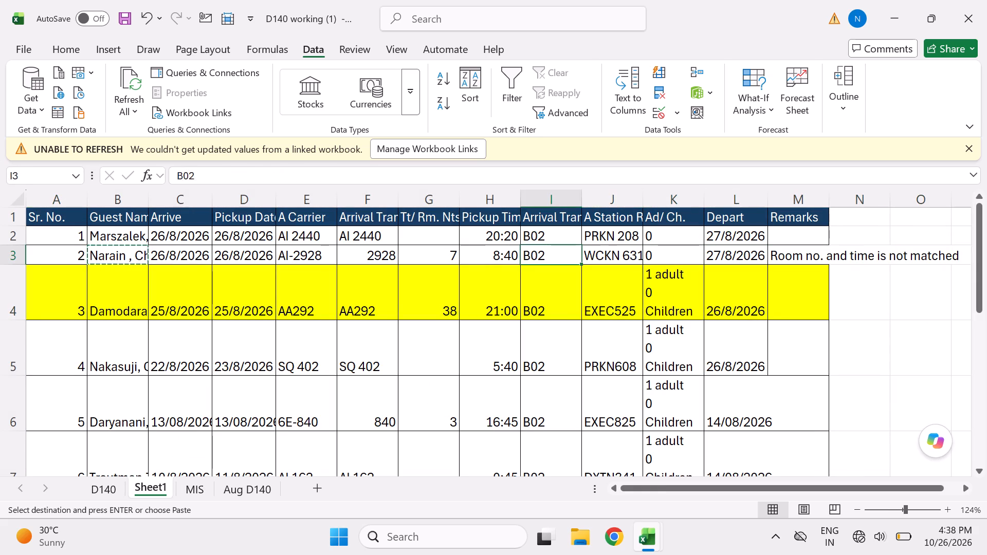
key(Left)
key(Left)
key(Left)
key(Left)
key(Left)
key(Left)
key(Left)
key(Right)
key(Right)
key(Right)
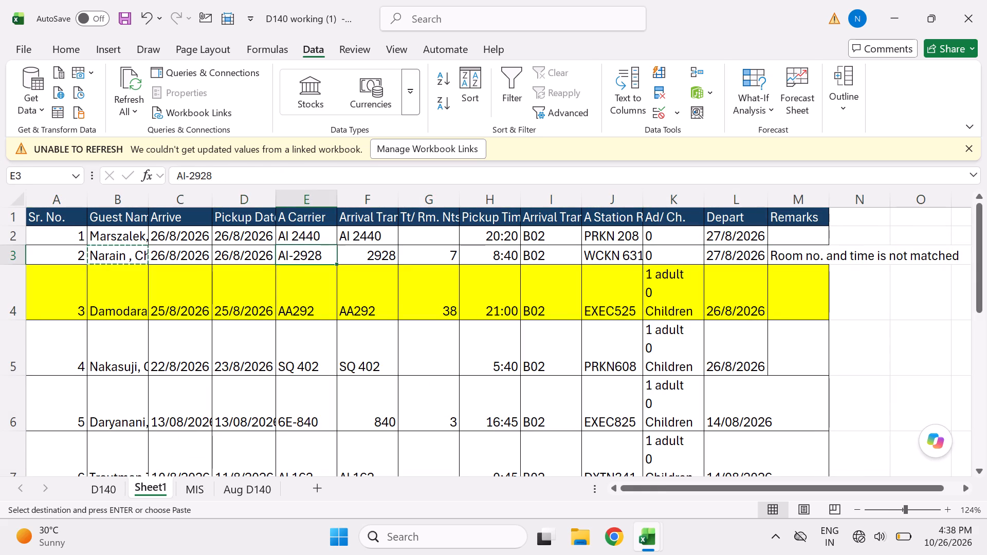
key(Right)
key(Right)
key(Right)
key(Right)
key(Right)
key(Right)
key(Right)
key(Left)
key(Left)
key(Left)
key(Left)
key(Left)
key(Left)
key(Left)
key(Left)
key(Left)
key(Left)
key(Left)
key(Left)
key(Left)
key(Left)
key(Left)
key(Left)
key(Left)
key(Left)
key(Left)
key(Left)
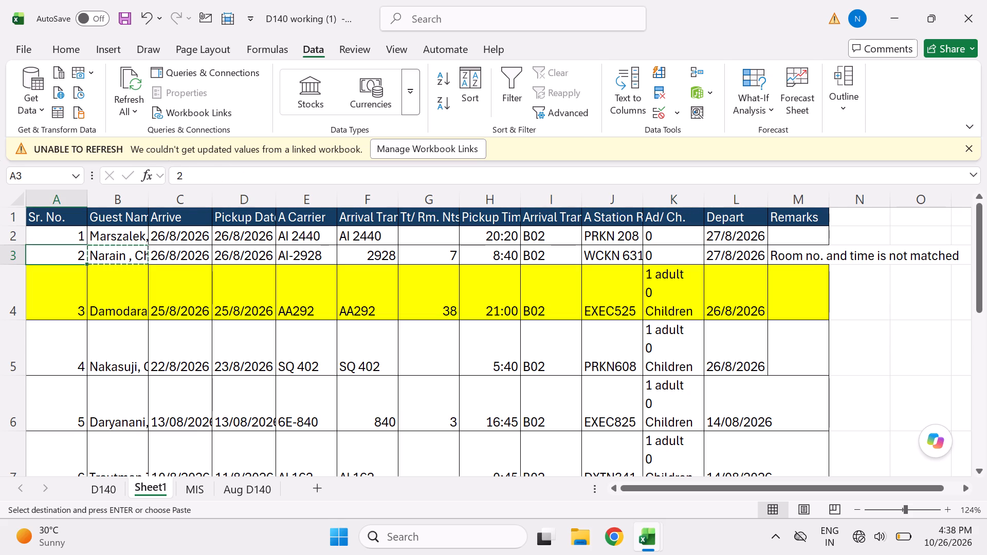
key(alt+Tab)
key(alt+Tab)
Check entry 2's pickup time on Sheet1, briefly view the Consolidated MIS Report workbook, and return to the D140 working file.
key(Right)
key(Right)
key(Right)
key(Right)
key(Right)
key(Right)
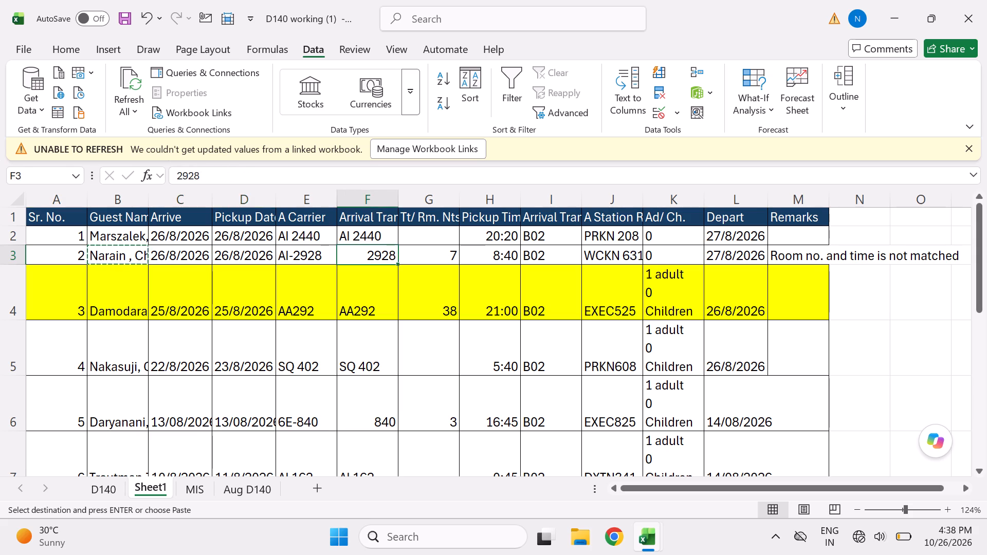
key(Right)
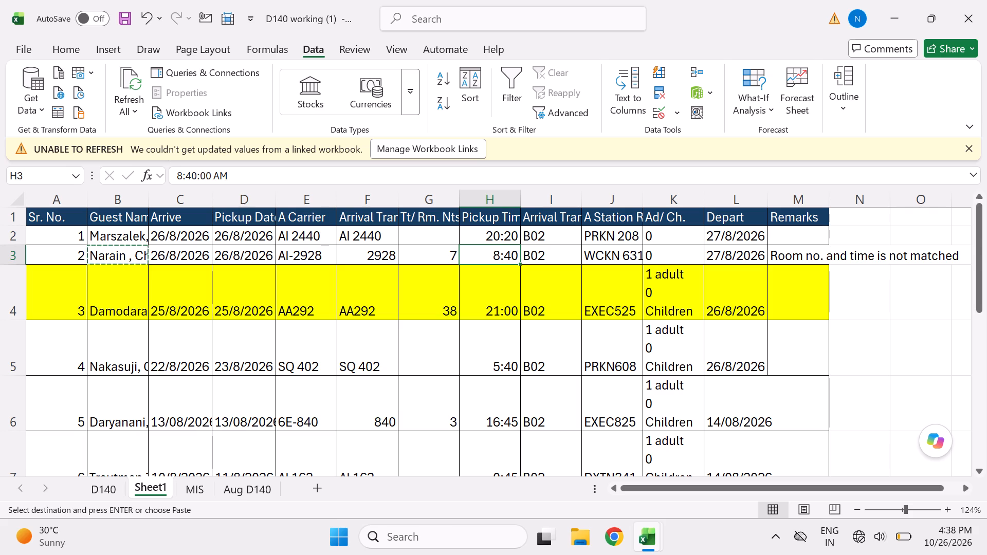
key(alt+Tab)
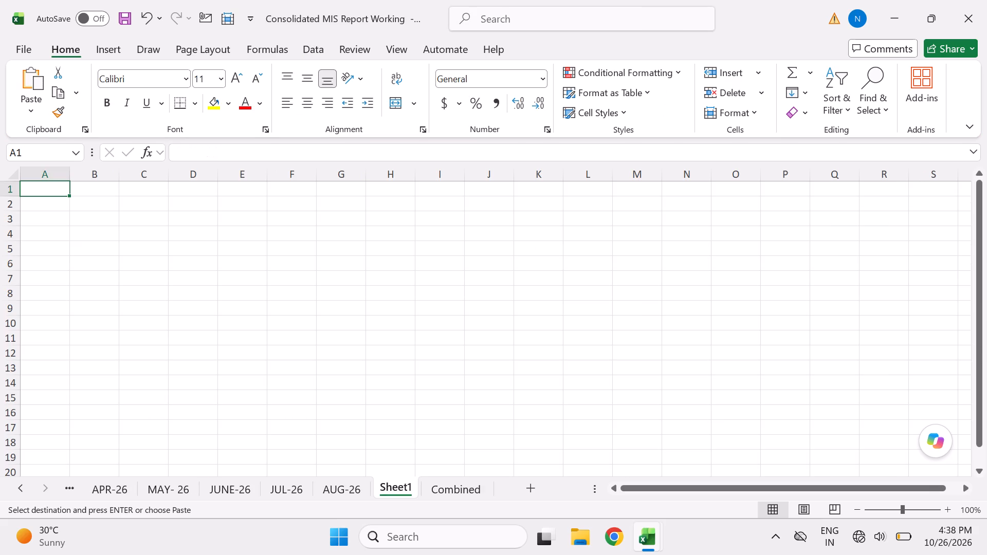
key(alt+Tab)
click(539, 240)
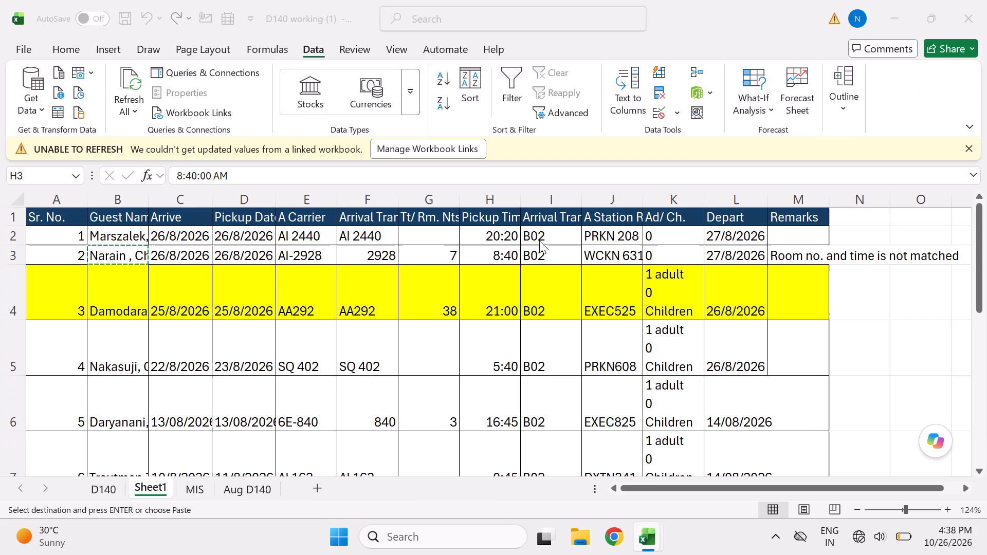
Examine entry 2's 26 August posting on Aug D140, including its date, time, room number and check number.
click(267, 488)
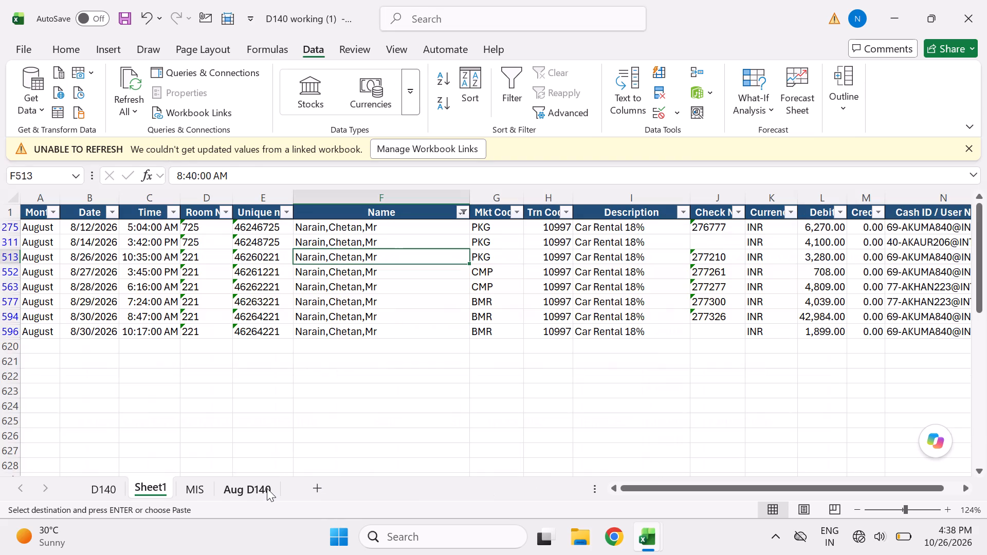
key(Right)
key(Right)
key(Right)
key(Right)
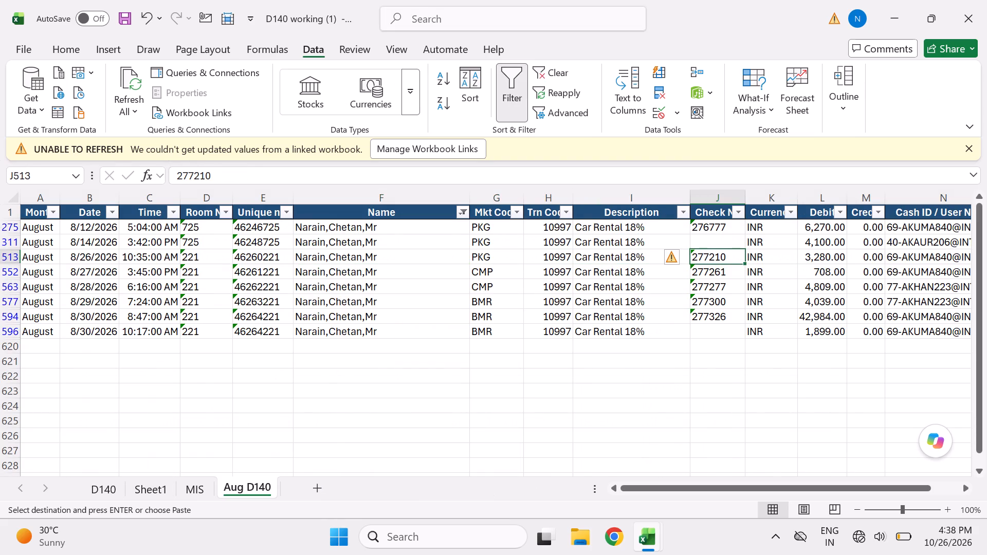
key(Left)
key(Left)
key(Left)
key(Left)
key(Left)
key(Left)
key(Left)
key(Left)
key(Left)
key(Left)
key(Left)
key(Left)
key(Left)
key(Left)
key(Left)
key(Left)
key(Left)
key(Left)
key(Left)
key(Left)
key(Right)
key(Right)
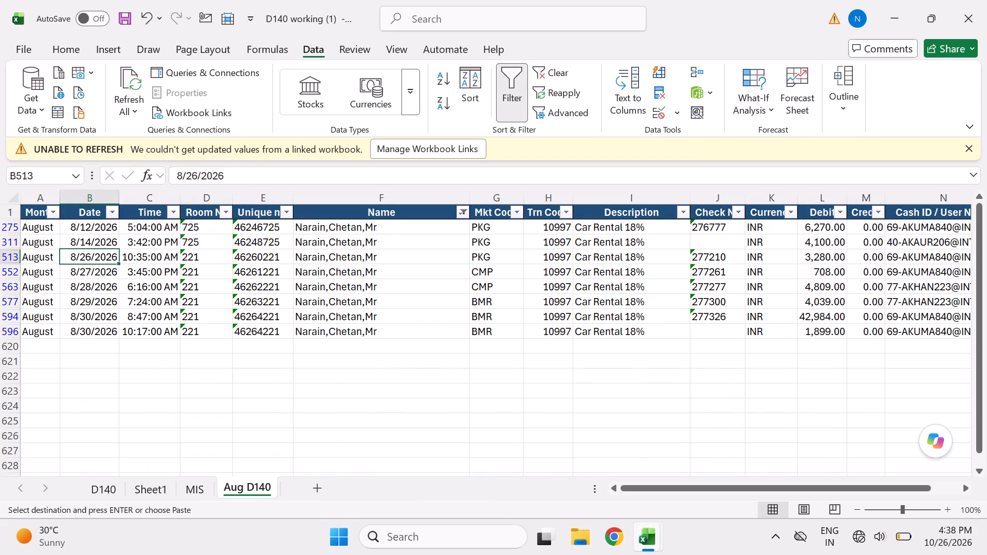
key(Left)
key(Left)
key(Right)
key(Right)
key(Right)
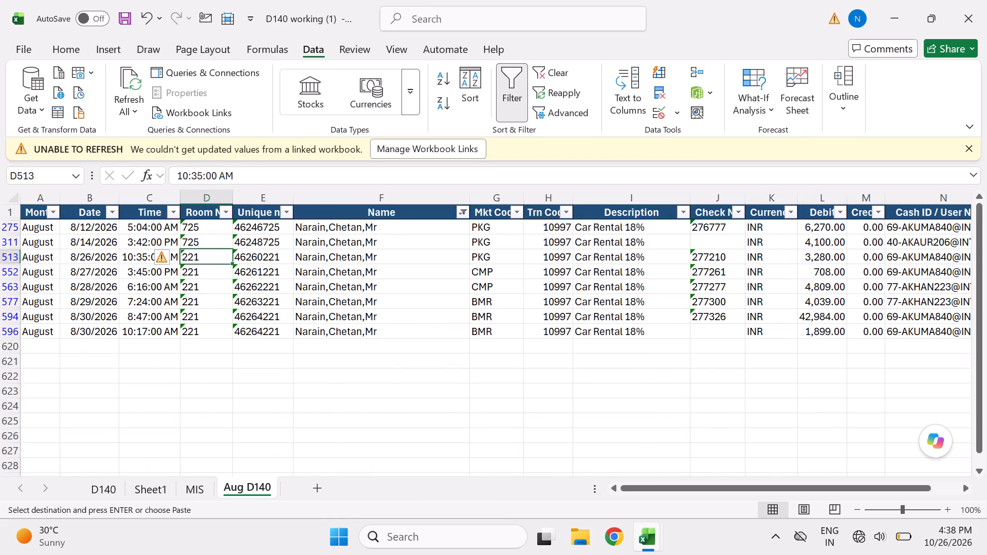
key(Right)
key(Right)
key(Right)
key(Right)
key(Right)
key(Right)
key(Right)
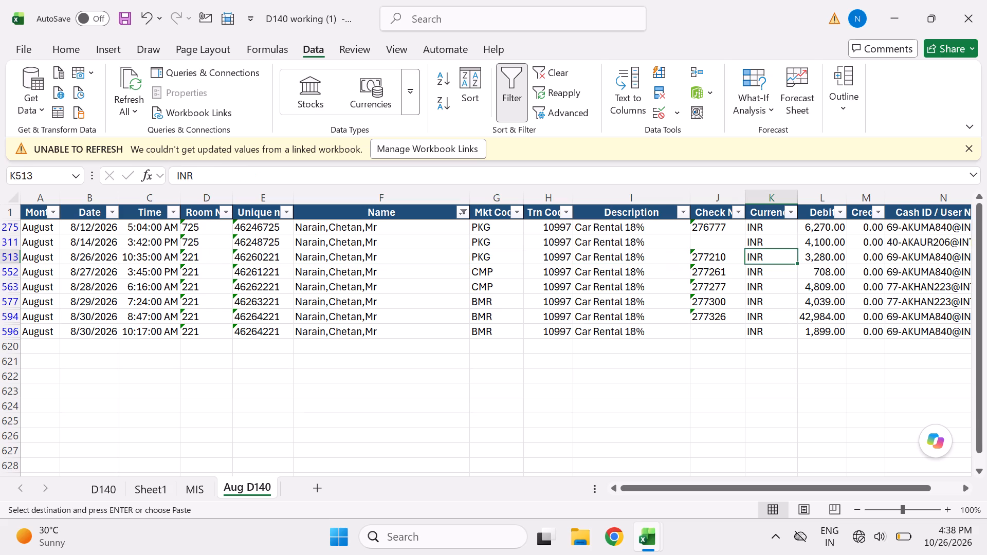
Review entry 2's guest trips on the MIS sheet against its Sheet1 row, from pickup time back to serial number.
click(198, 486)
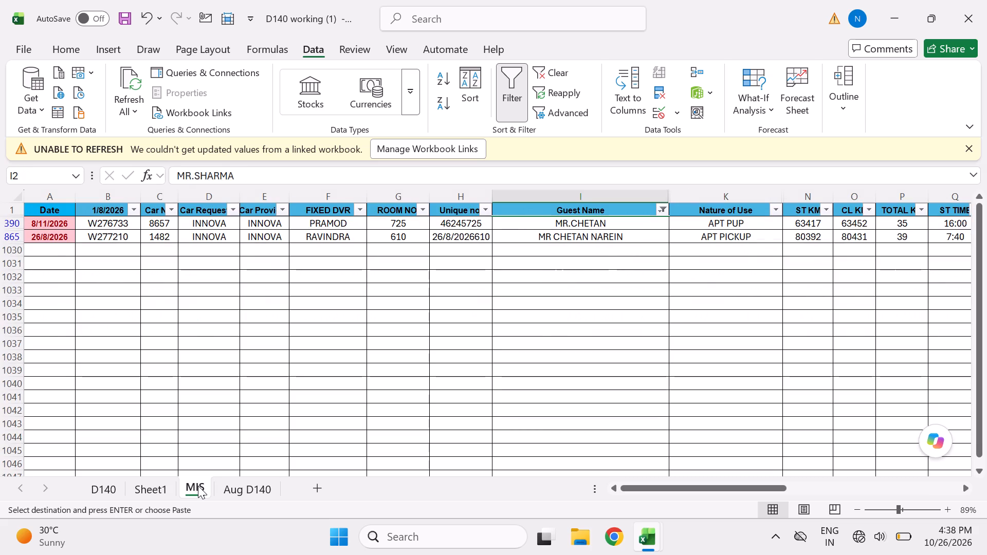
click(156, 491)
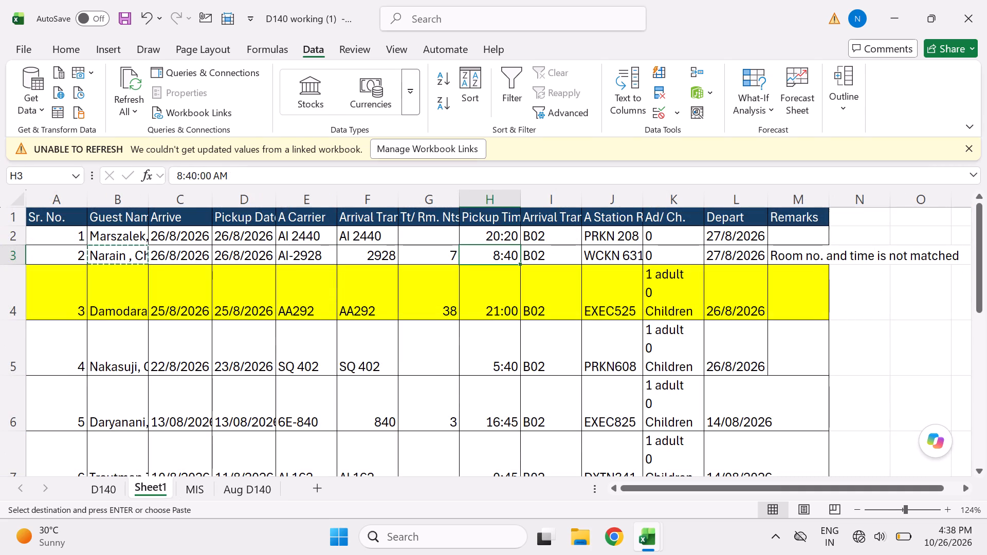
key(Left)
key(Left)
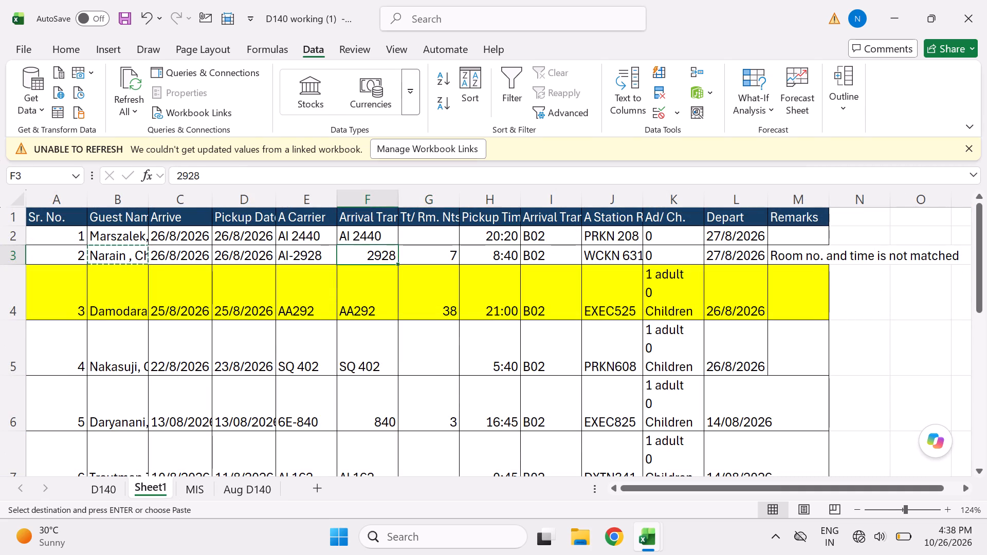
key(Left)
key(Left)
key(Right)
key(Left)
key(Left)
key(Left)
key(Left)
Copy entry 3's guest name from the Guest Name column on Sheet1.
key(Down)
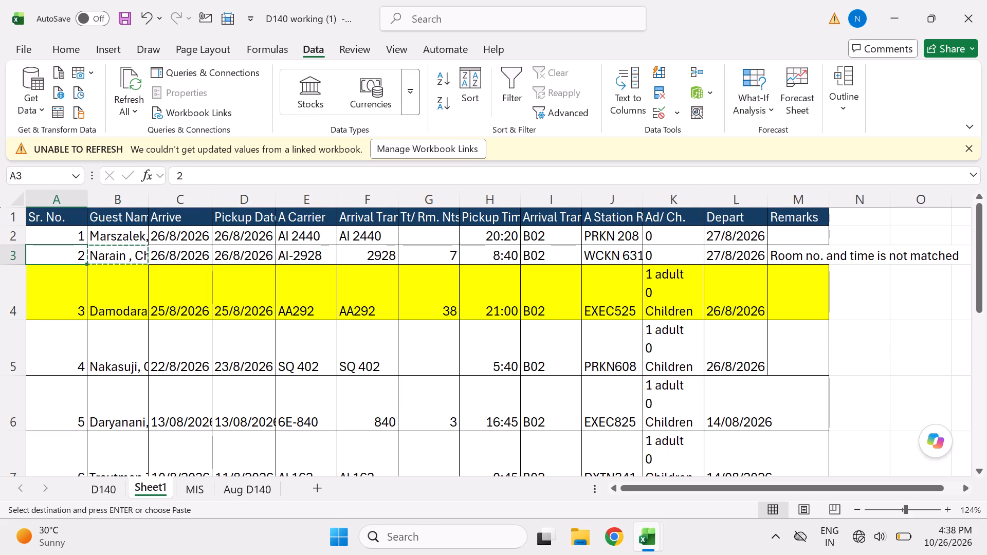
key(Right)
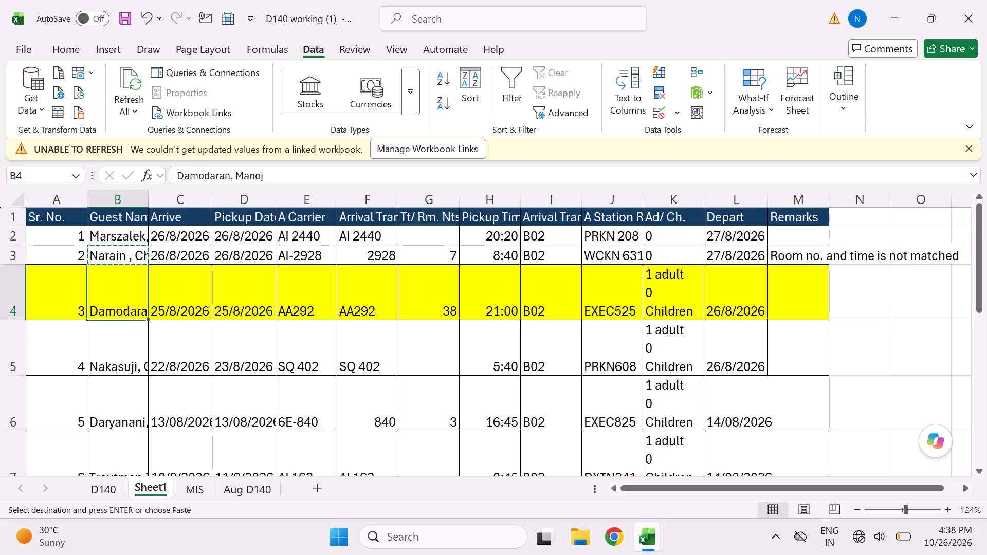
key(Left)
key(Left)
key(Left)
key(Right)
key(Down)
key(Up)
key(ctrl+c)
key(alt+Tab)
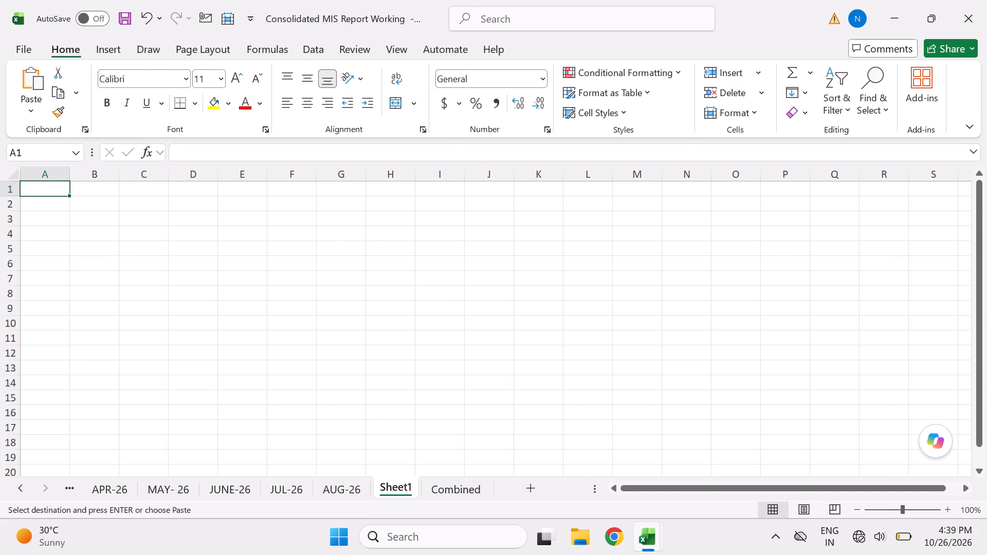
key(alt+Tab)
Search the MIS sheet's Guest Name filter values for entry 3's full name and for the surname alone.
click(208, 490)
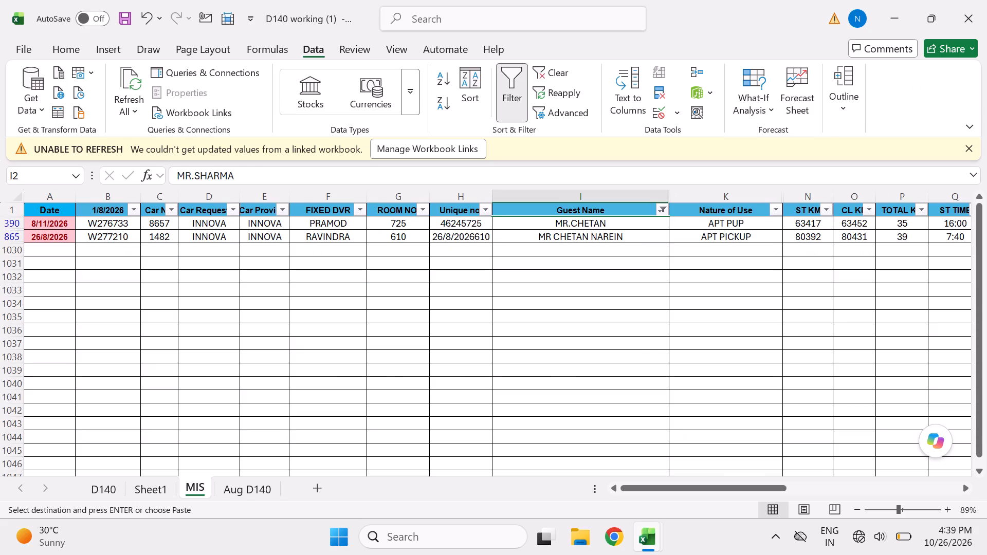
click(666, 210)
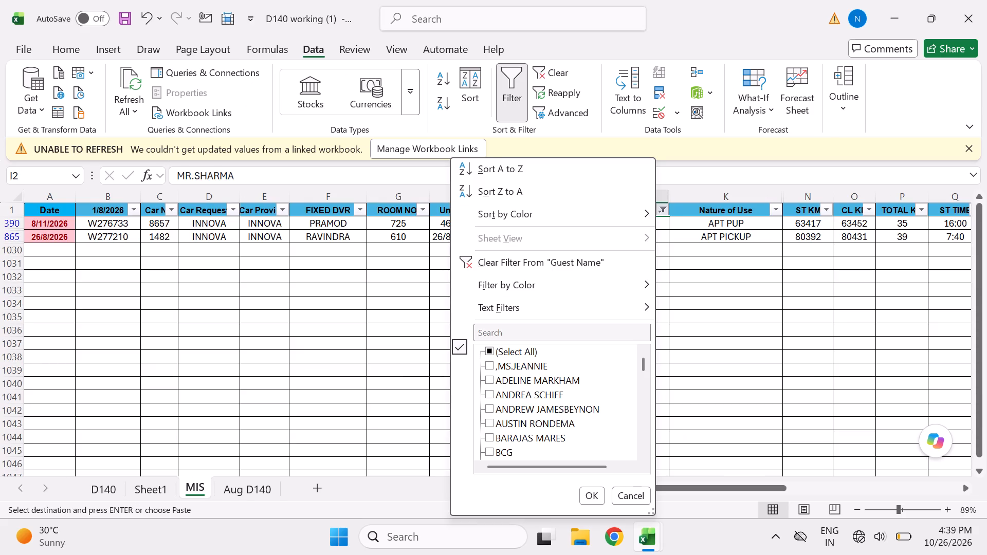
click(536, 338)
key(ctrl+v)
key(BackSpace)
key(BackSpace)
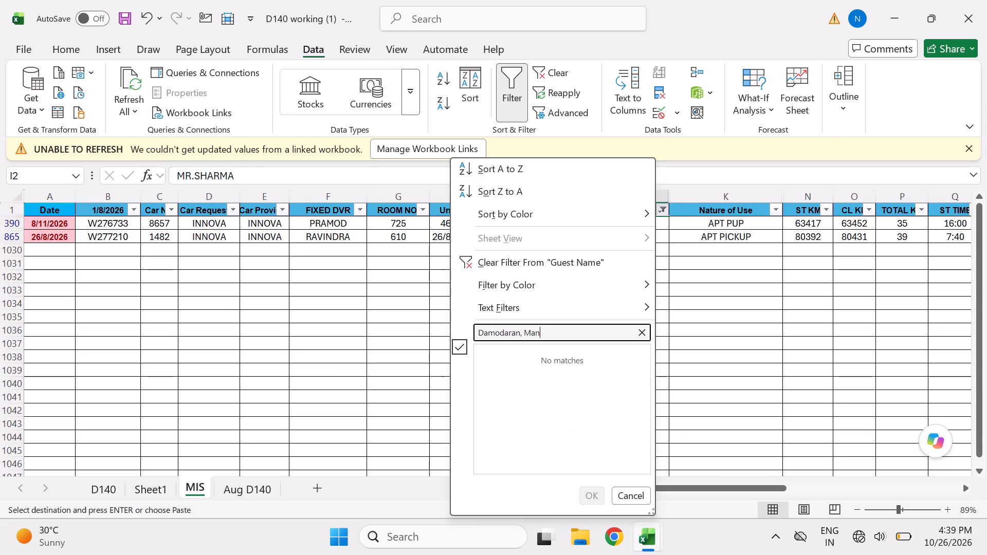
key(BackSpace)
key(BackSpace)
key(BackSpace)
key(BackSpace)
key(BackSpace)
key(BackSpace)
key(BackSpace)
key(BackSpace)
key(BackSpace)
key(BackSpace)
key(BackSpace)
key(BackSpace)
key(BackSpace)
key(BackSpace)
key(BackSpace)
key(BackSpace)
key(BackSpace)
key(BackSpace)
Filter the Guest Name column on the MIS sheet by "Manoj" to look up entry 3's guest.
key(ctrl+v)
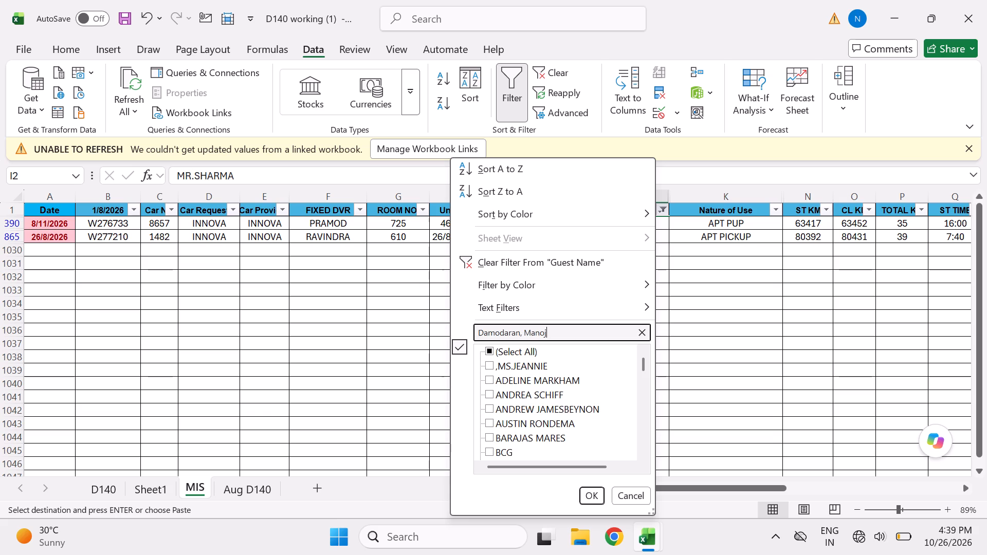
click(528, 331)
key(Left)
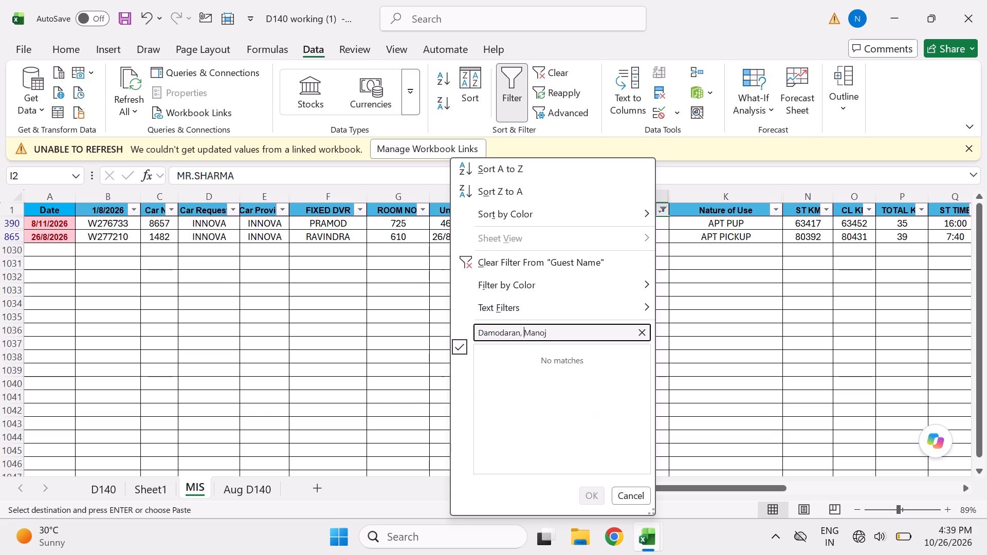
key(BackSpace)
key(BackSpace)
key(BackSpace)
key(BackSpace)
key(BackSpace)
key(BackSpace)
key(BackSpace)
key(BackSpace)
key(BackSpace)
key(BackSpace)
key(BackSpace)
key(BackSpace)
key(BackSpace)
key(BackSpace)
key(BackSpace)
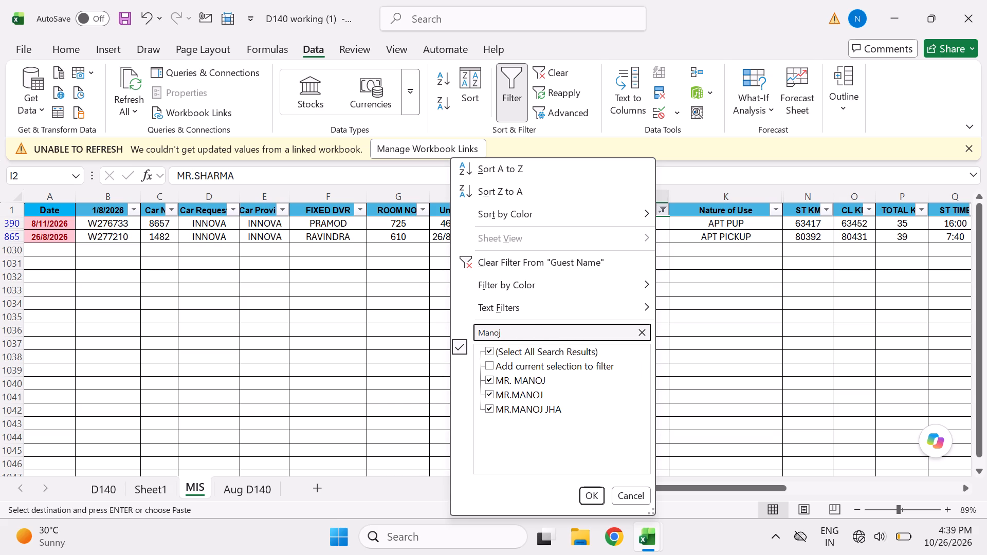
click(591, 501)
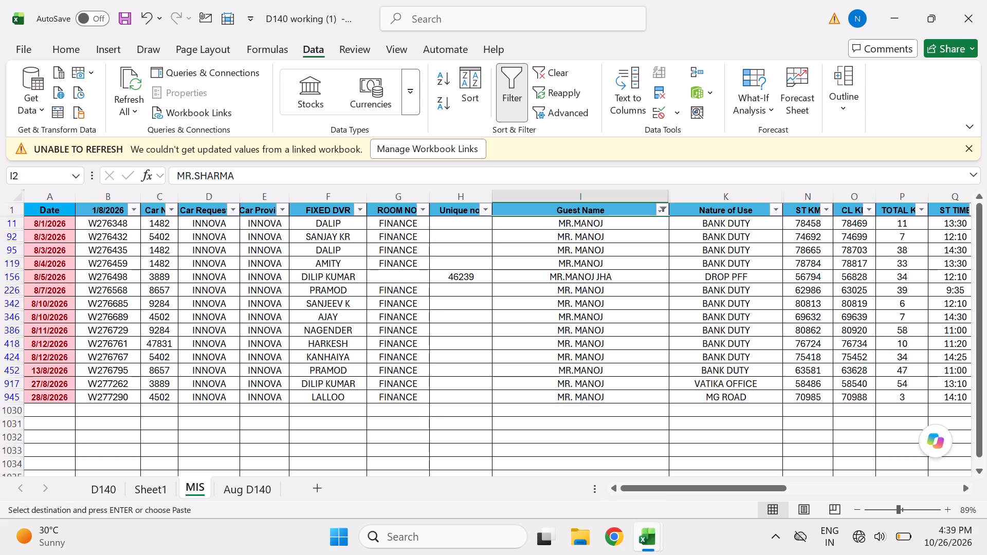
Check entry 3's details on Sheet1 and examine the dates of the filtered MIS trips down to the last row.
click(151, 493)
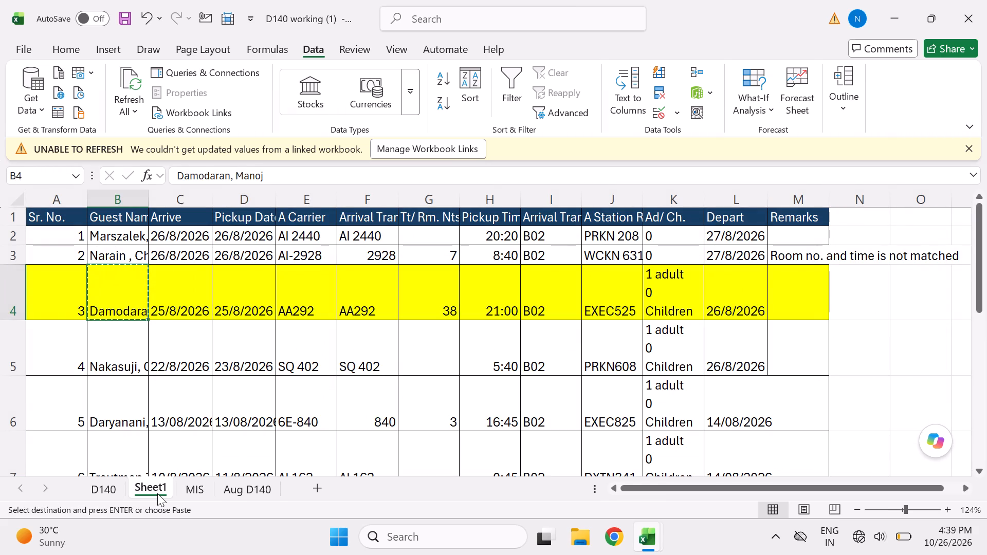
click(192, 492)
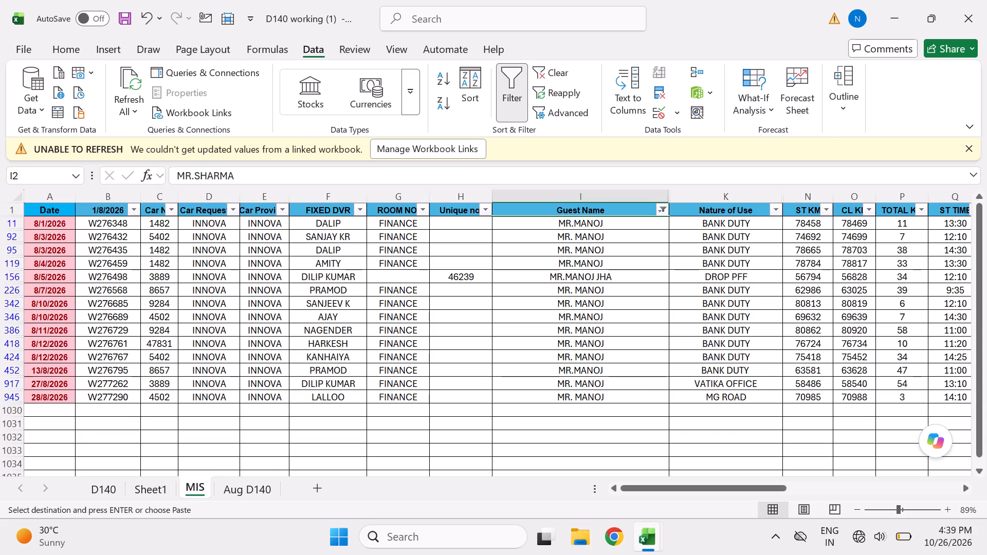
key(Left)
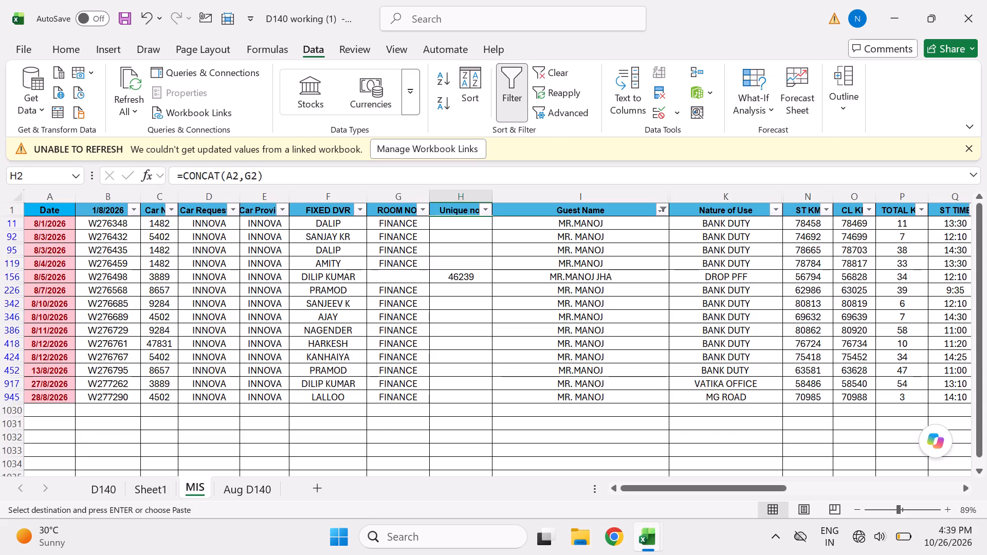
key(Left)
key(Left)
key(Left)
key(Left)
key(Left)
key(Left)
key(Left)
key(Left)
key(Down)
key(Down)
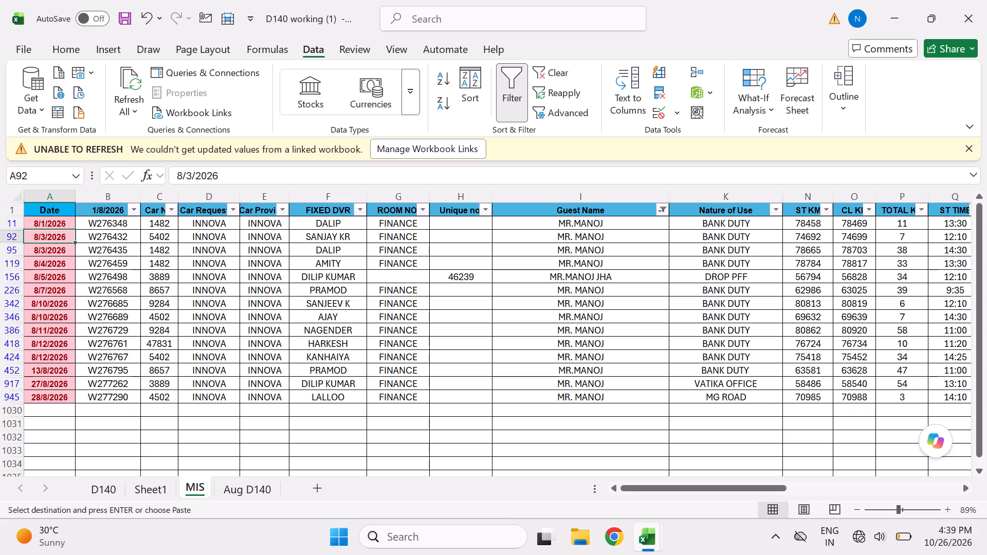
key(Down)
key(Down)
key(Down)
key(Down)
key(Down)
key(Down)
key(Down)
key(Down)
key(Down)
key(Down)
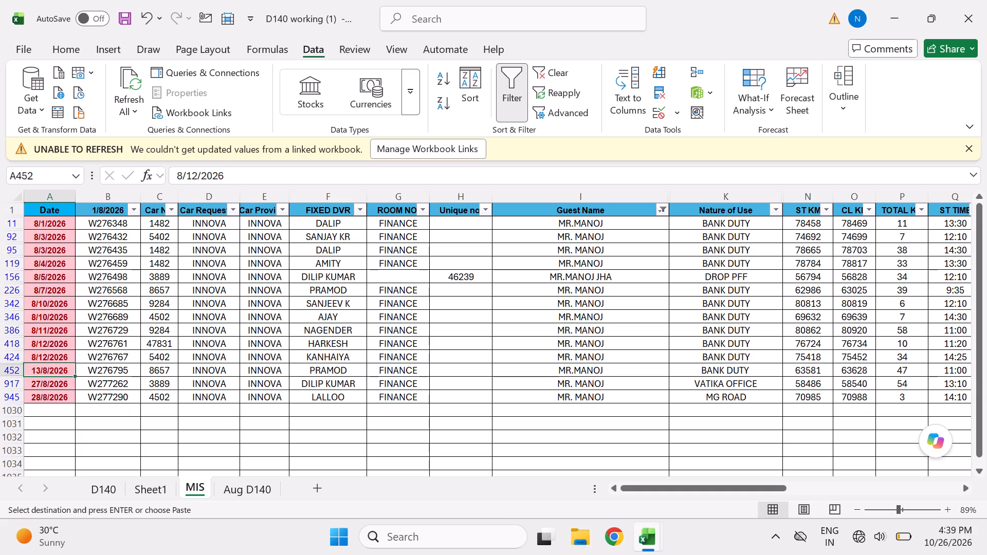
key(Down)
key(Down)
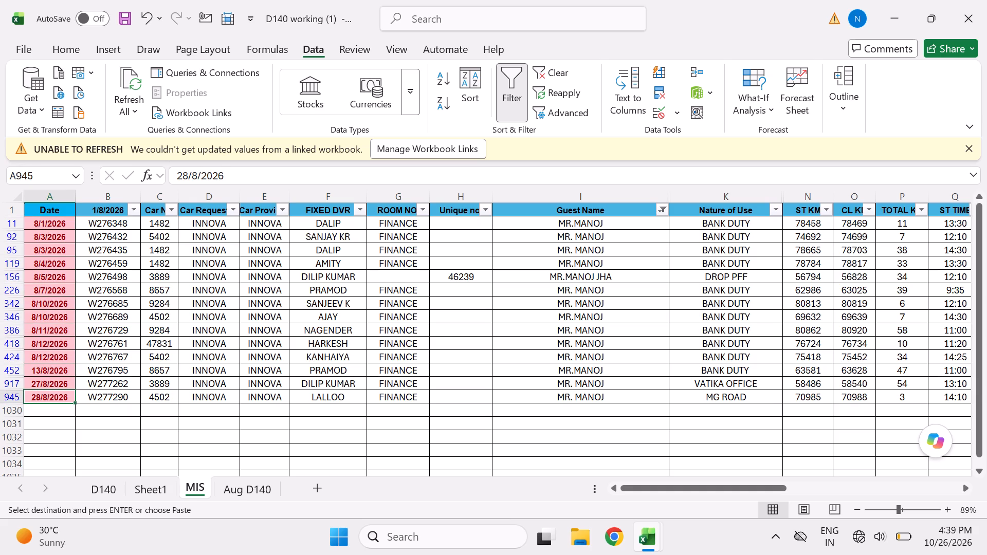
key(Up)
key(Down)
Enter the note "Pickup No" in column N beside entry 3 on Sheet1.
click(153, 492)
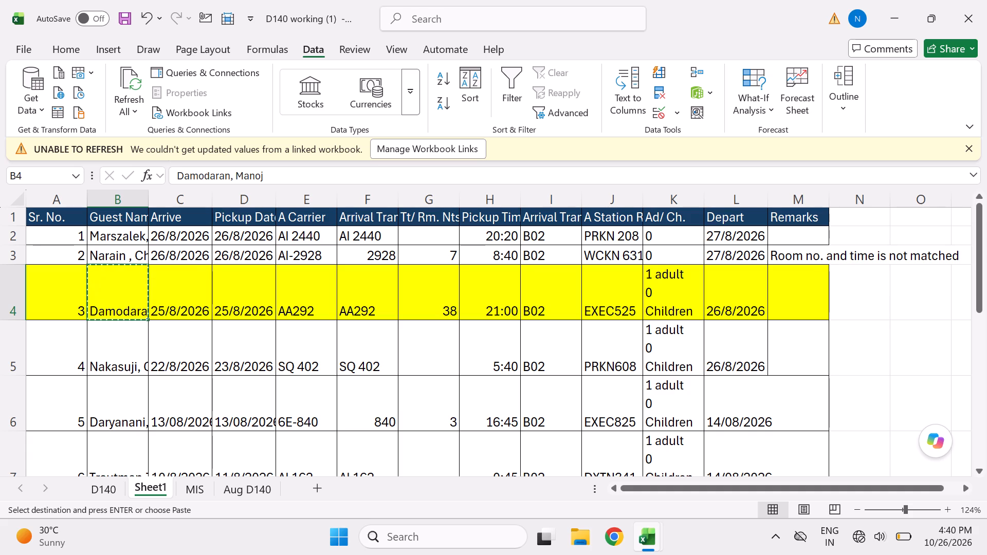
click(858, 298)
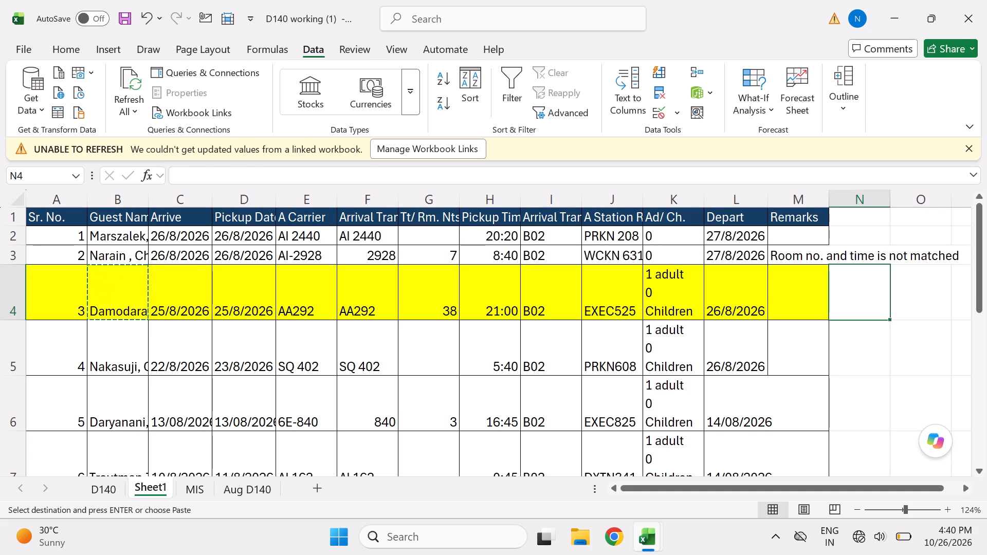
text(Pickup)
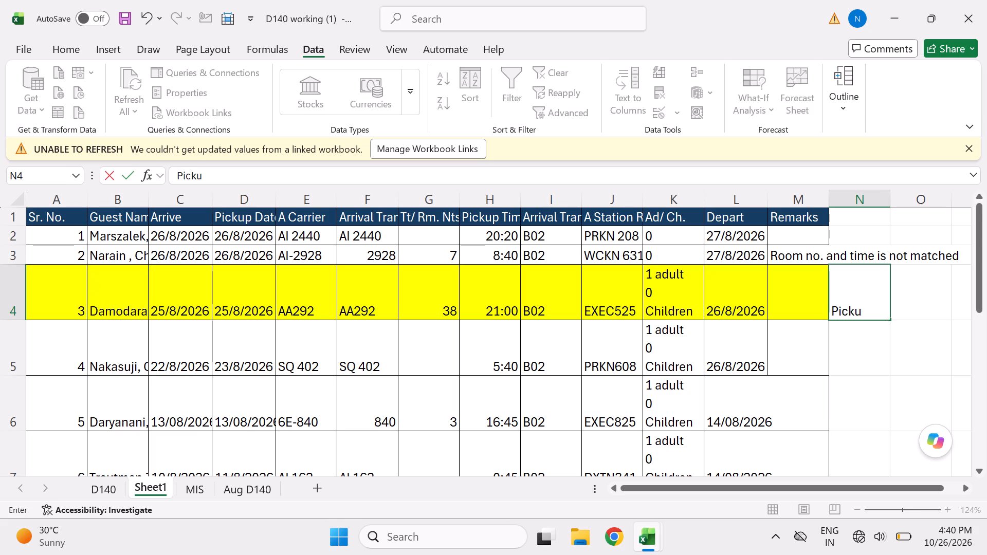
key(space)
text(No)
key(Return)
key(Up)
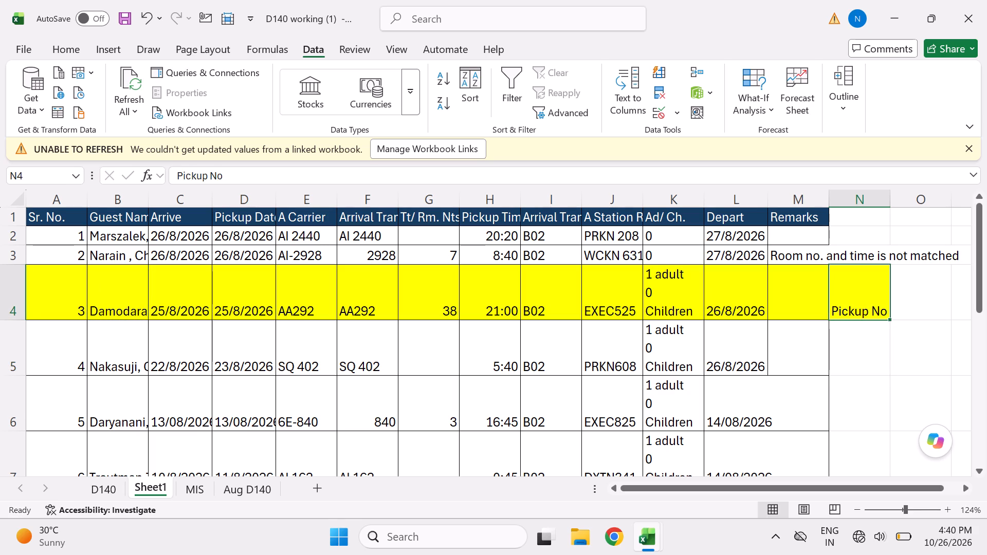
Revisit entry 1's row on Sheet1 and enter the note "check" beside it in column N.
key(Up)
key(Up)
key(Left)
key(Left)
key(Left)
key(Left)
key(Left)
key(Left)
key(Left)
key(Left)
key(Left)
key(Left)
key(Left)
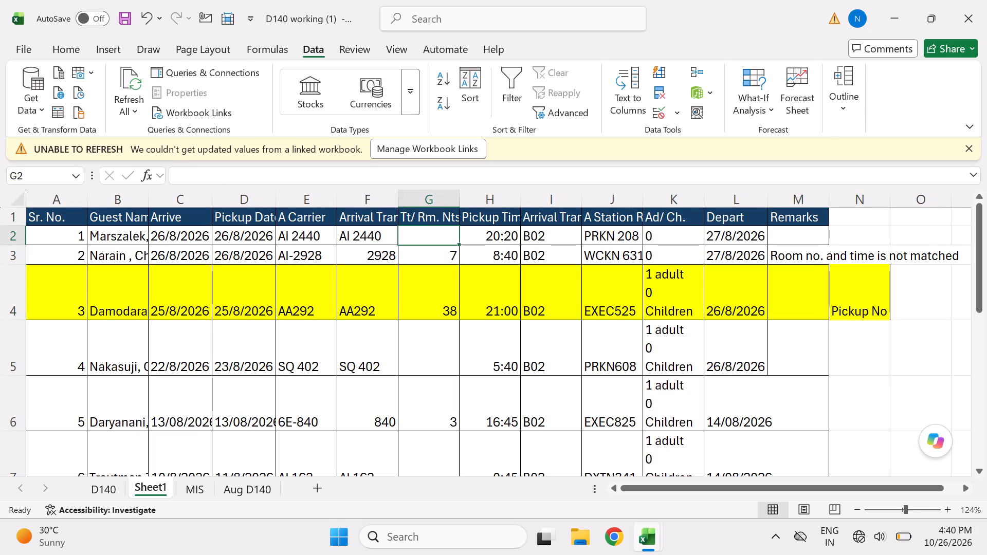
key(Left)
key(Left)
key(Left)
key(Left)
key(Left)
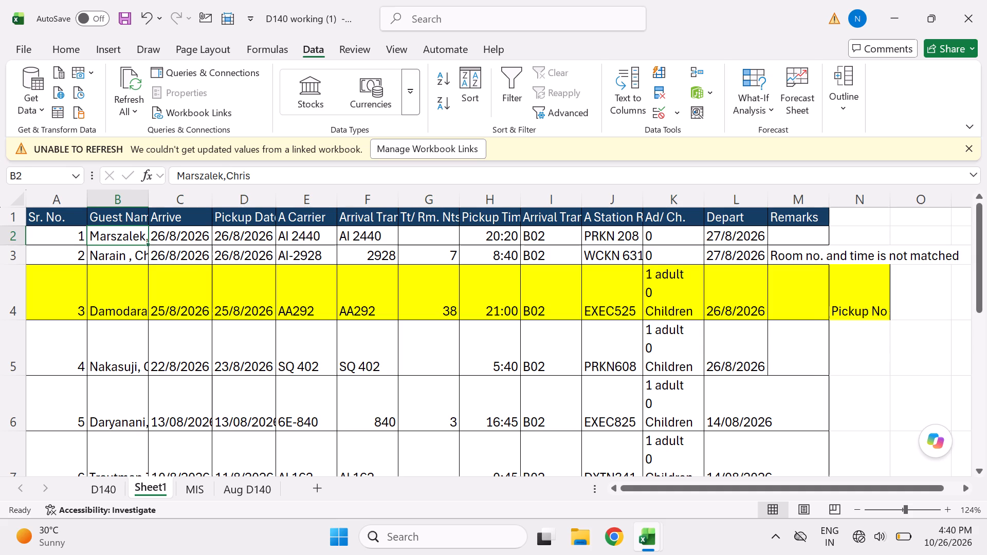
key(Right)
key(Right)
key(Right)
key(Right)
key(Right)
key(Right)
key(Right)
key(Right)
key(Right)
key(Right)
key(Right)
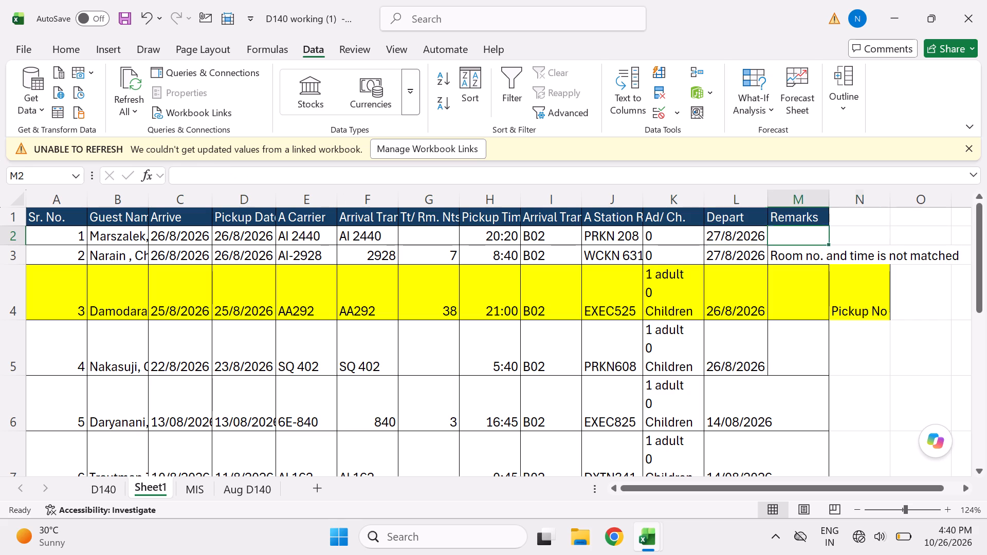
key(Right)
text(cj)
key(BackSpace)
text(heck)
key(space)
key(Return)
Copy entry 4's guest name from the Guest Name column on Sheet1.
key(Down)
key(Down)
key(Left)
key(Left)
key(Left)
key(Left)
key(Left)
key(Left)
key(Left)
key(Left)
key(Left)
key(Left)
key(Left)
key(Left)
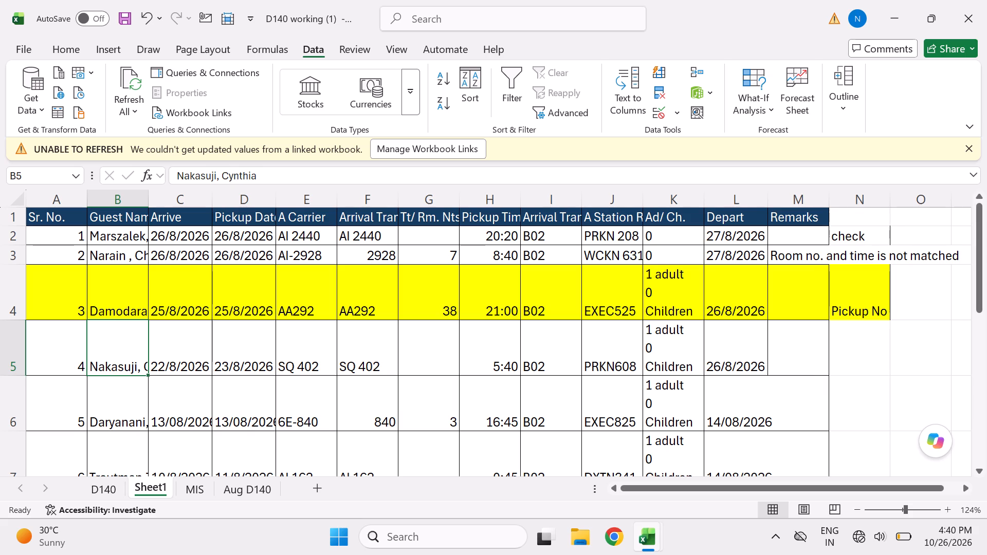
key(ctrl+c)
key(alt+Tab)
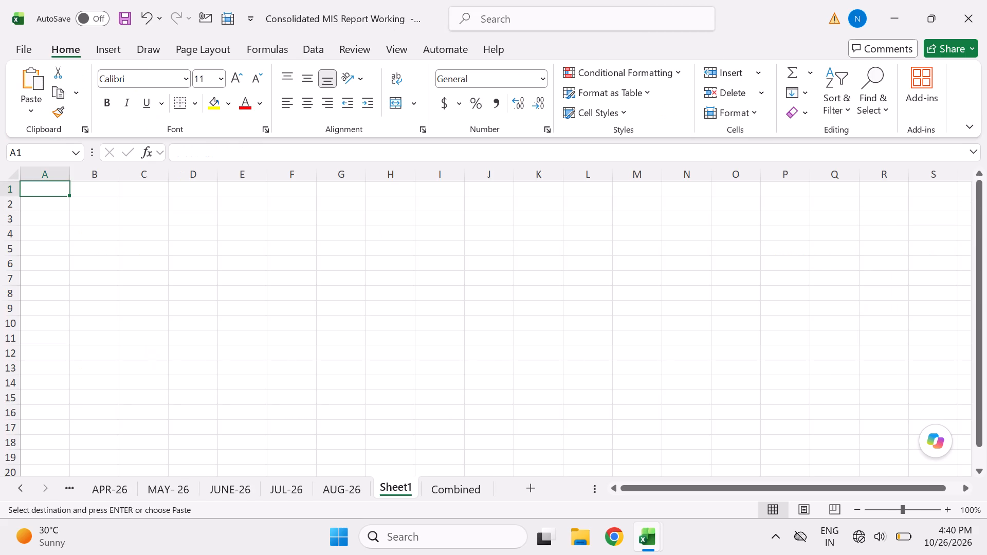
key(alt+Tab)
Search the MIS sheet's Guest Name filter for entry 4's copied guest name, shortening it to the surname and its opening letters.
click(194, 485)
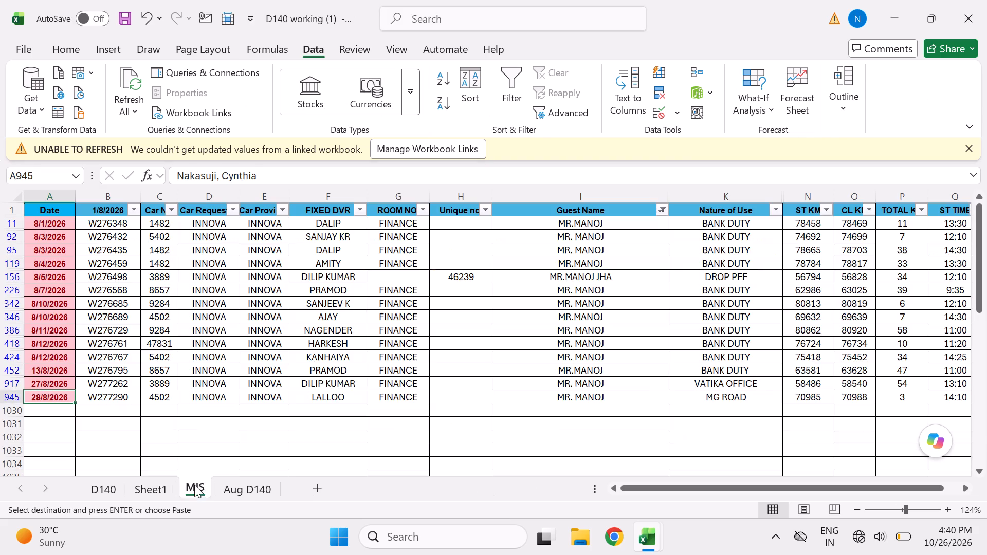
click(663, 211)
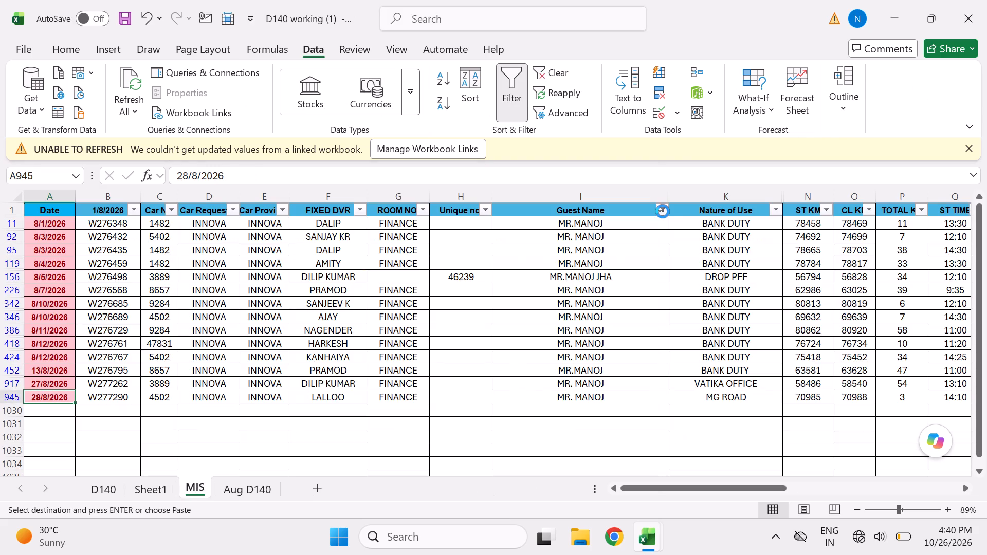
click(534, 330)
key(ctrl+v)
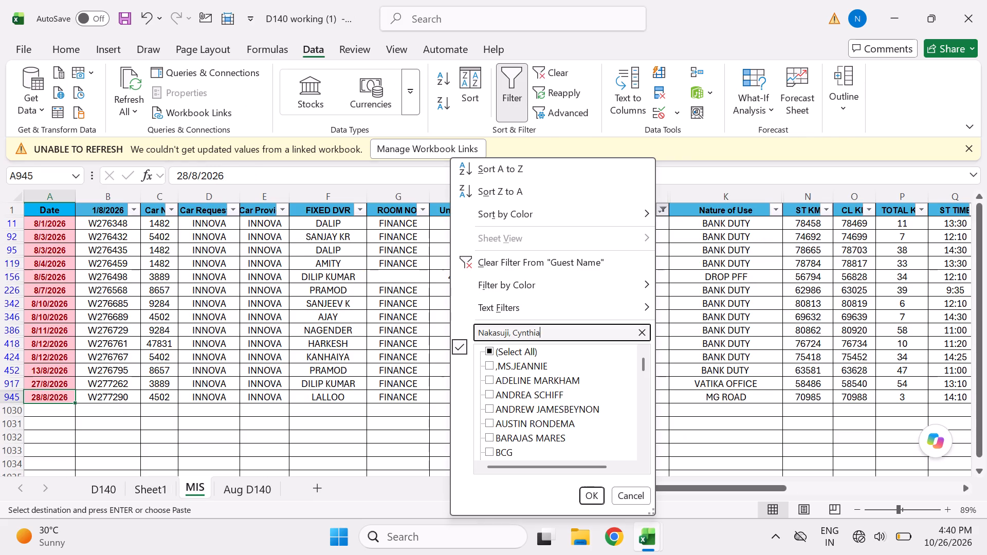
key(BackSpace)
key(BackSpace)
key(BackSpace)
key(BackSpace)
key(BackSpace)
key(BackSpace)
key(BackSpace)
key(BackSpace)
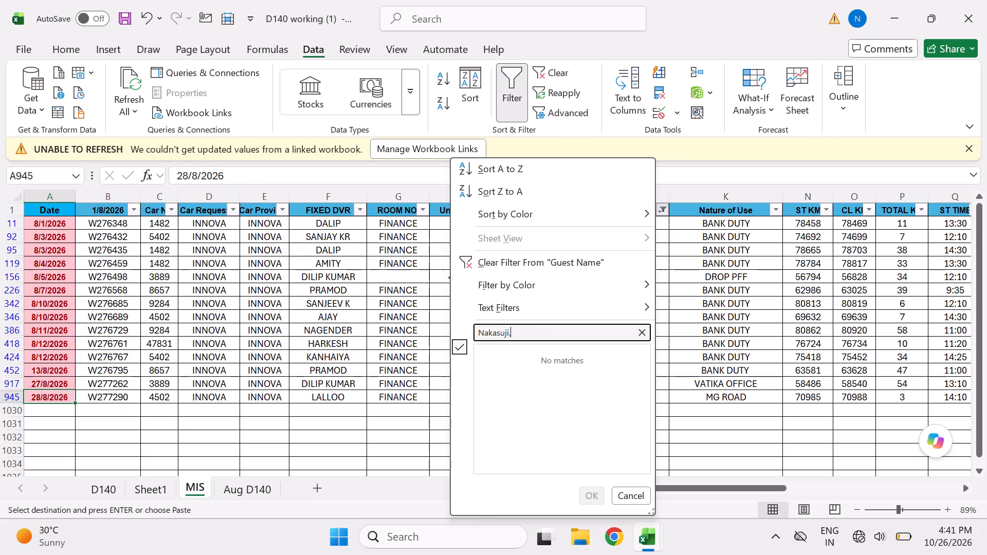
key(BackSpace)
key(BackSpace)
key(BackSpace)
key(BackSpace)
key(BackSpace)
key(BackSpace)
key(BackSpace)
key(BackSpace)
key(BackSpace)
key(BackSpace)
key(BackSpace)
key(BackSpace)
key(BackSpace)
key(BackSpace)
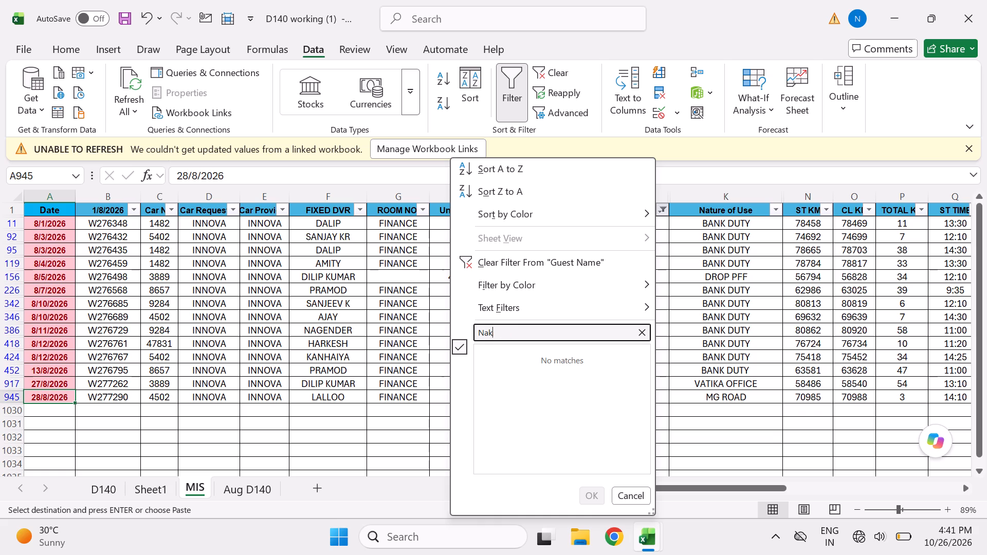
Search the MIS Guest Name filter for entry 4's first name only, leaving the existing filter unapplied to the new search.
key(ctrl+v)
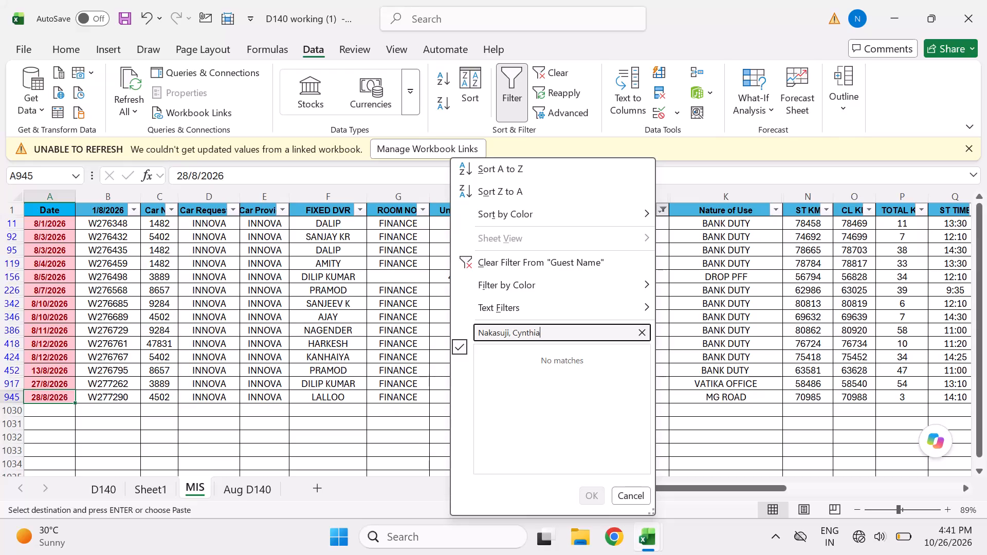
click(514, 335)
key(BackSpace)
key(BackSpace)
key(BackSpace)
key(BackSpace)
key(BackSpace)
key(BackSpace)
key(BackSpace)
key(BackSpace)
key(BackSpace)
key(BackSpace)
key(BackSpace)
key(BackSpace)
key(BackSpace)
key(BackSpace)
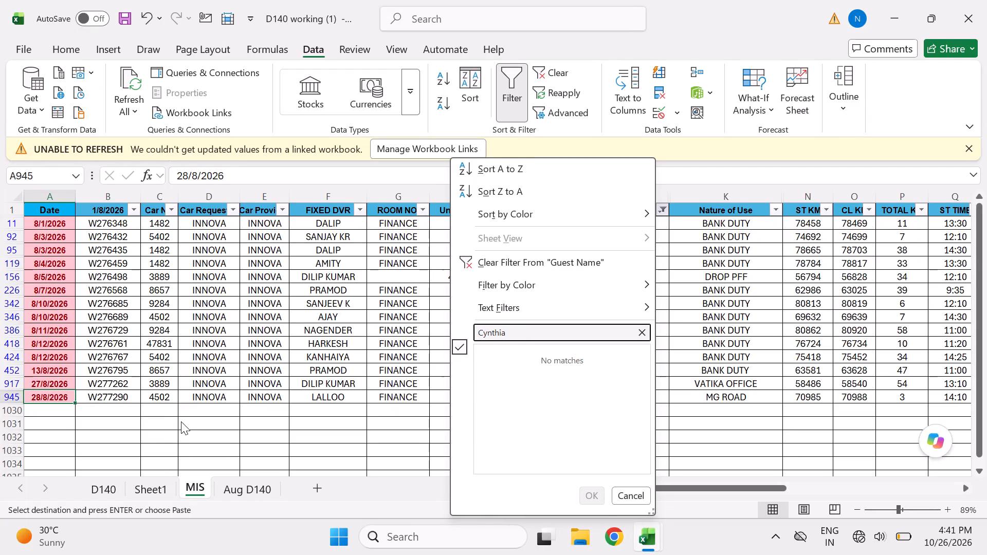
click(161, 481)
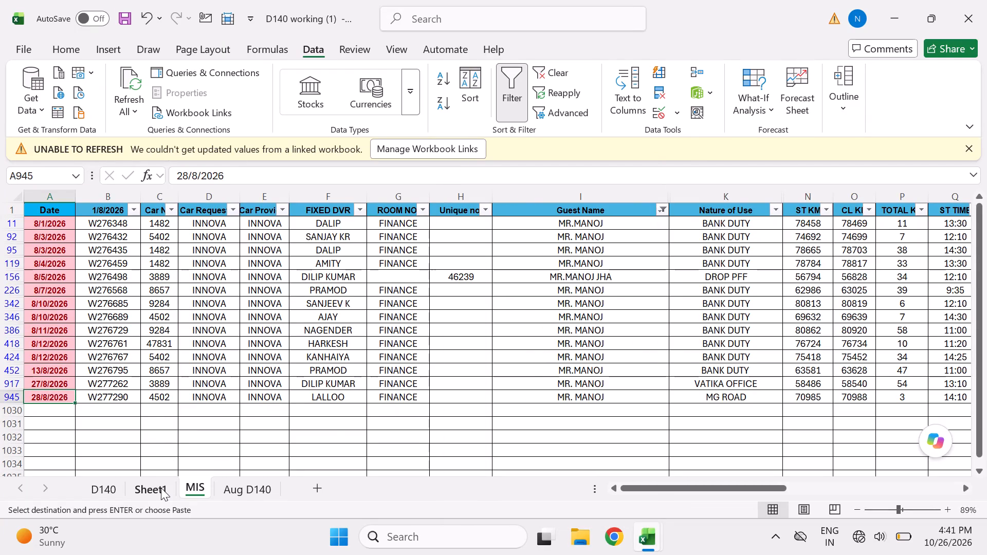
Check entry 4's Arrive and Pickup Date values on Sheet1.
click(161, 488)
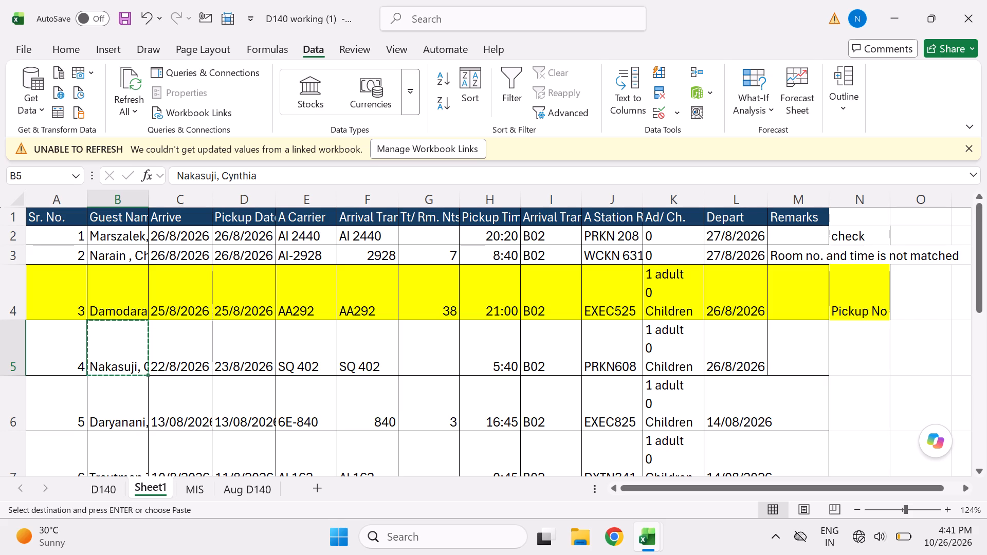
key(Right)
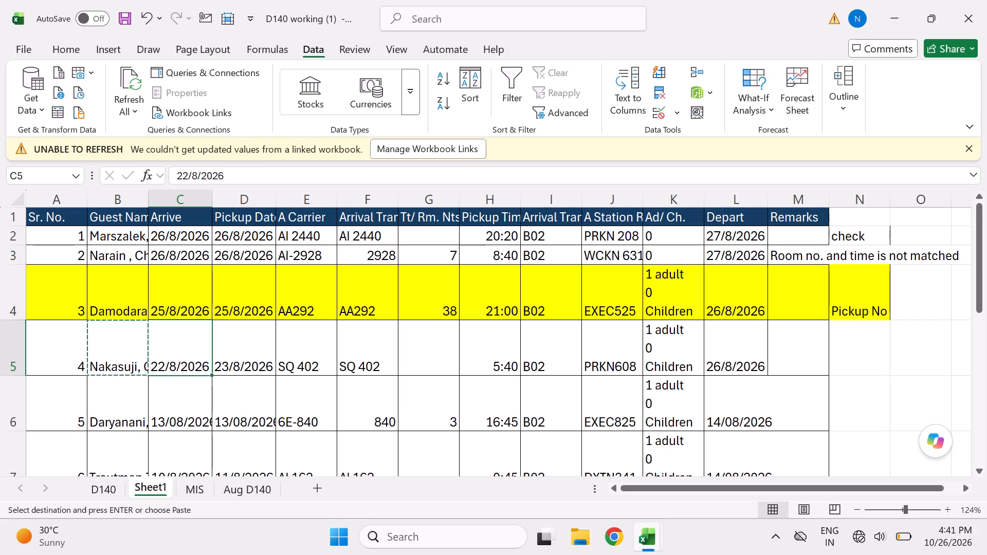
key(Right)
key(Left)
key(Right)
key(Left)
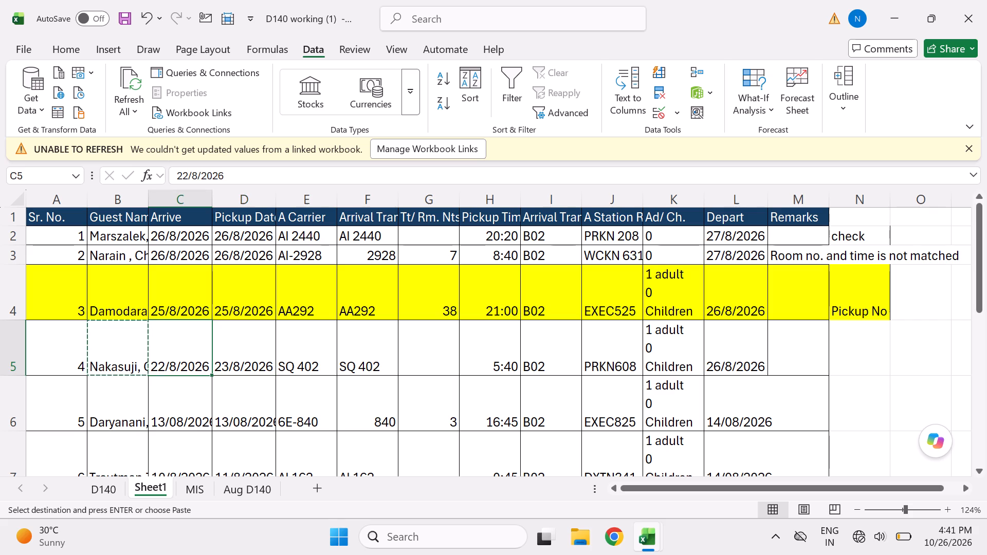
Replace entry 1's "check" note in column N with "Will be Checked by Kamal sir" and save the workbook.
key(Right)
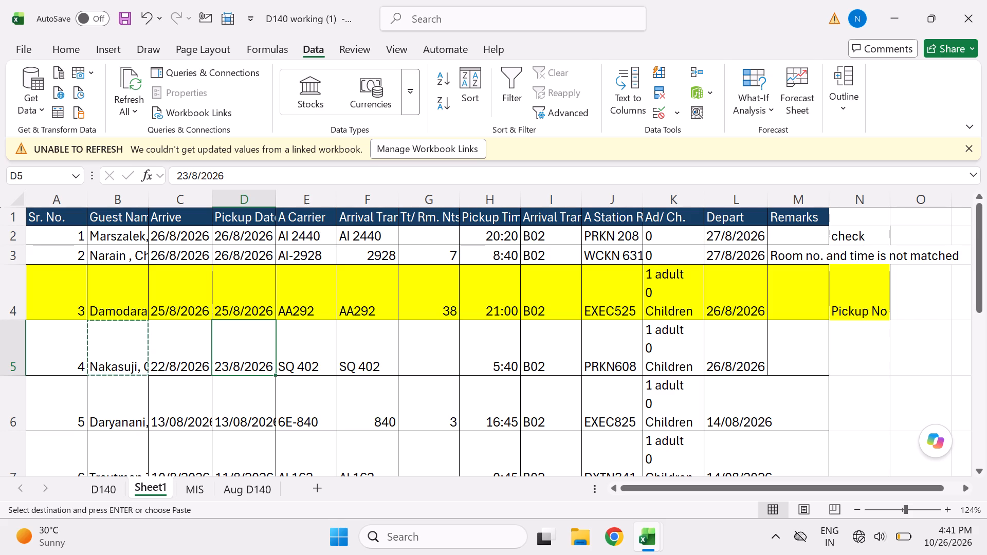
click(853, 234)
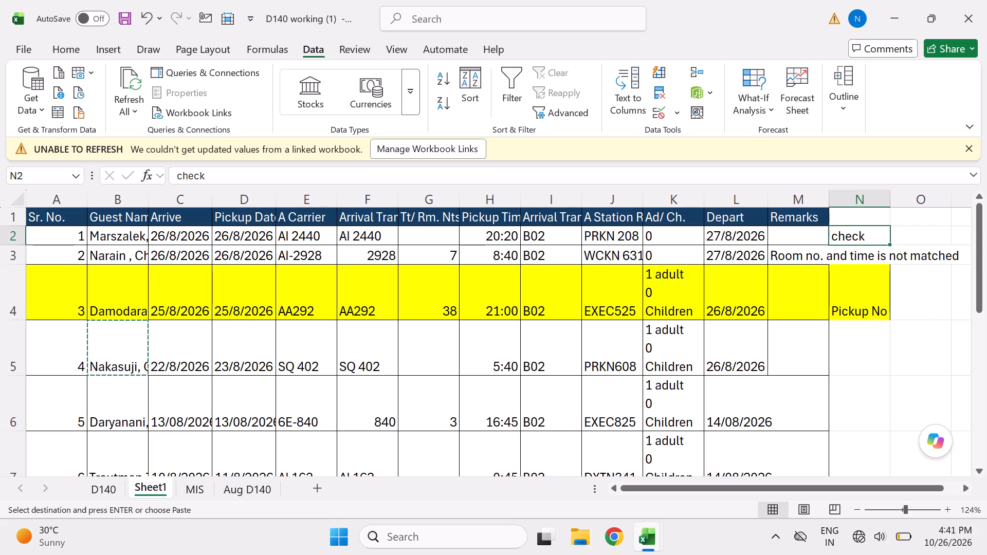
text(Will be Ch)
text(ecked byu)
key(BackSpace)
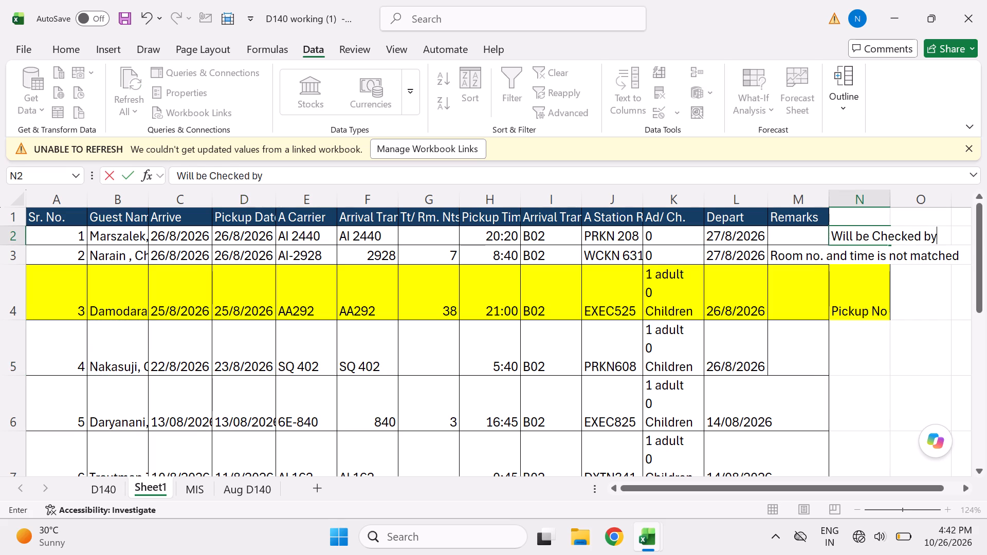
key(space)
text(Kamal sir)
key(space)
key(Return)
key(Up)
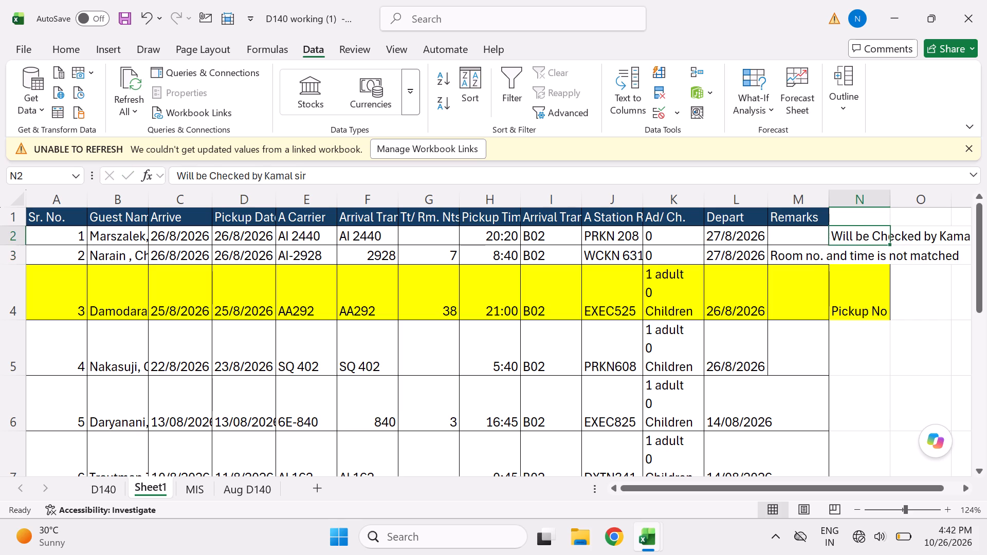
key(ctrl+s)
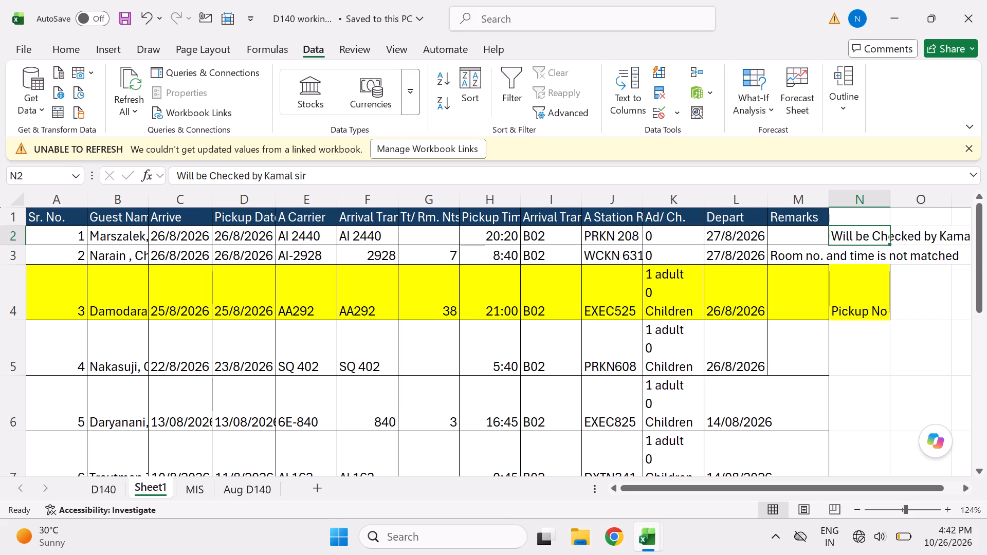
Select the empty note cell in column N for entry 4.
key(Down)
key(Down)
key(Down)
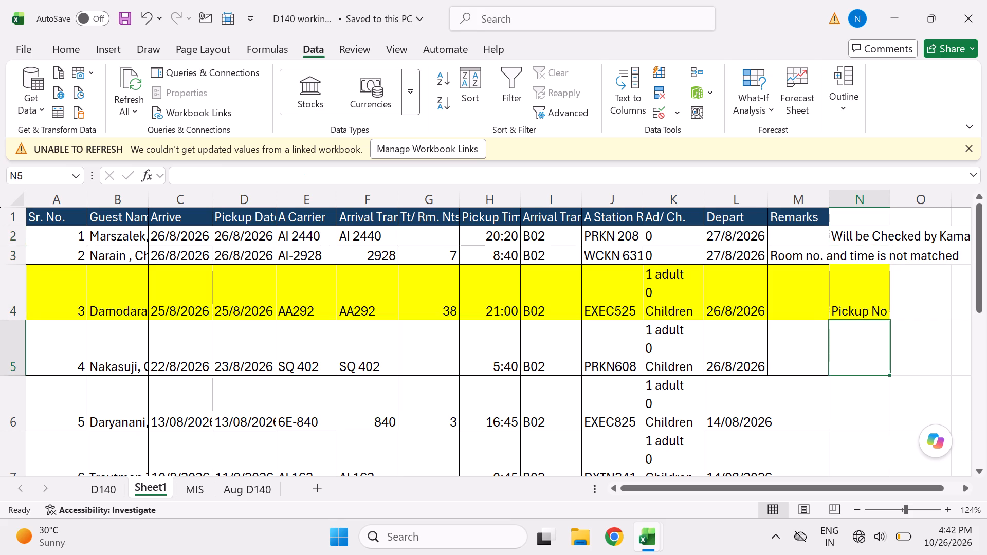